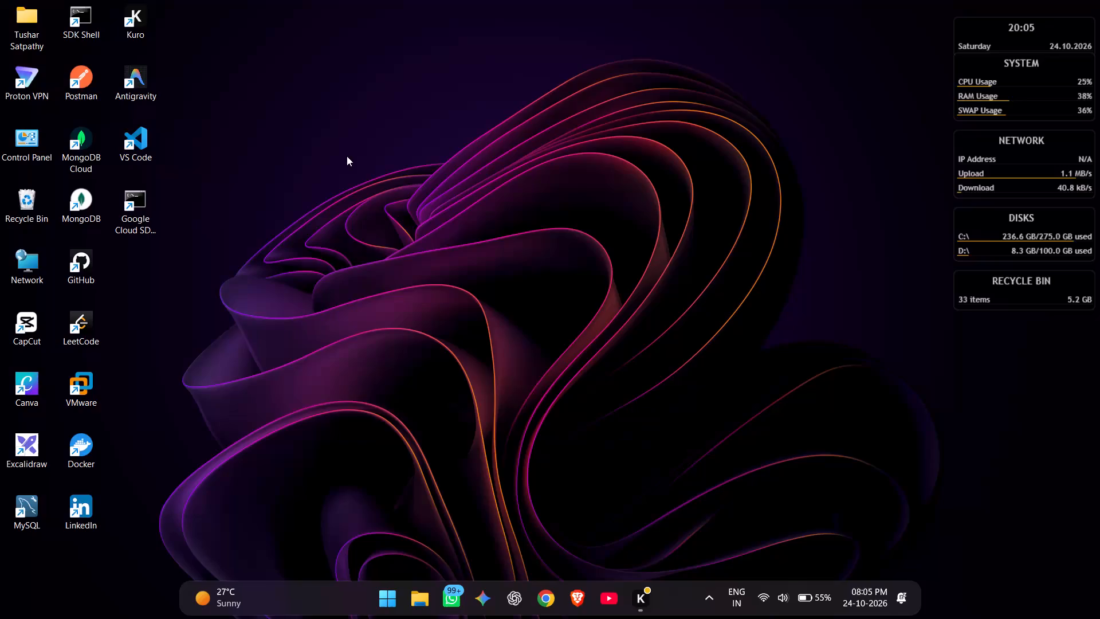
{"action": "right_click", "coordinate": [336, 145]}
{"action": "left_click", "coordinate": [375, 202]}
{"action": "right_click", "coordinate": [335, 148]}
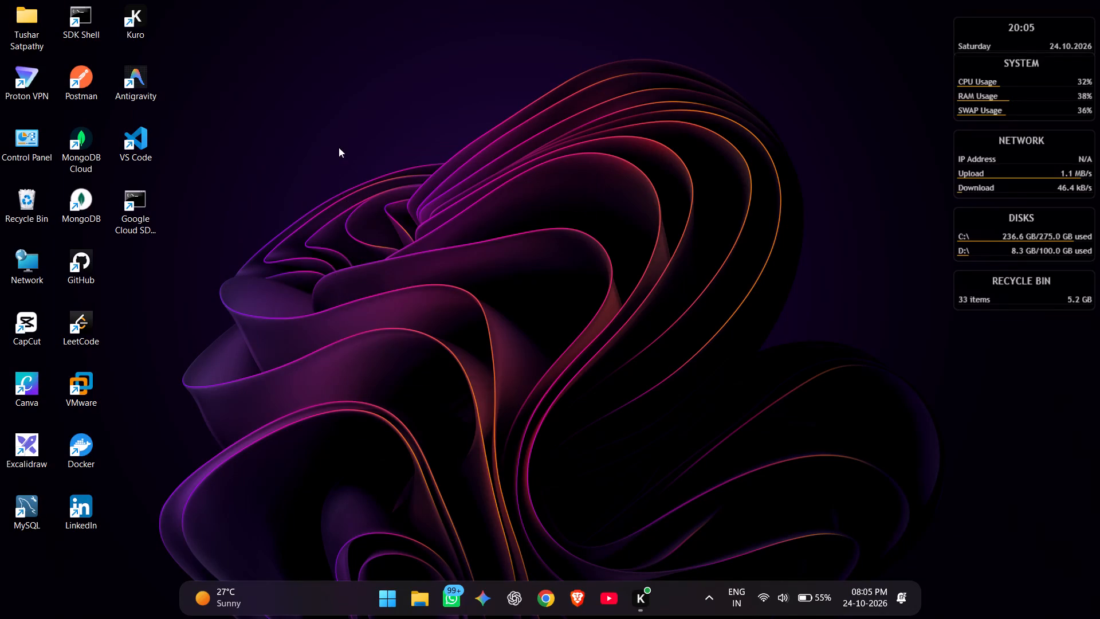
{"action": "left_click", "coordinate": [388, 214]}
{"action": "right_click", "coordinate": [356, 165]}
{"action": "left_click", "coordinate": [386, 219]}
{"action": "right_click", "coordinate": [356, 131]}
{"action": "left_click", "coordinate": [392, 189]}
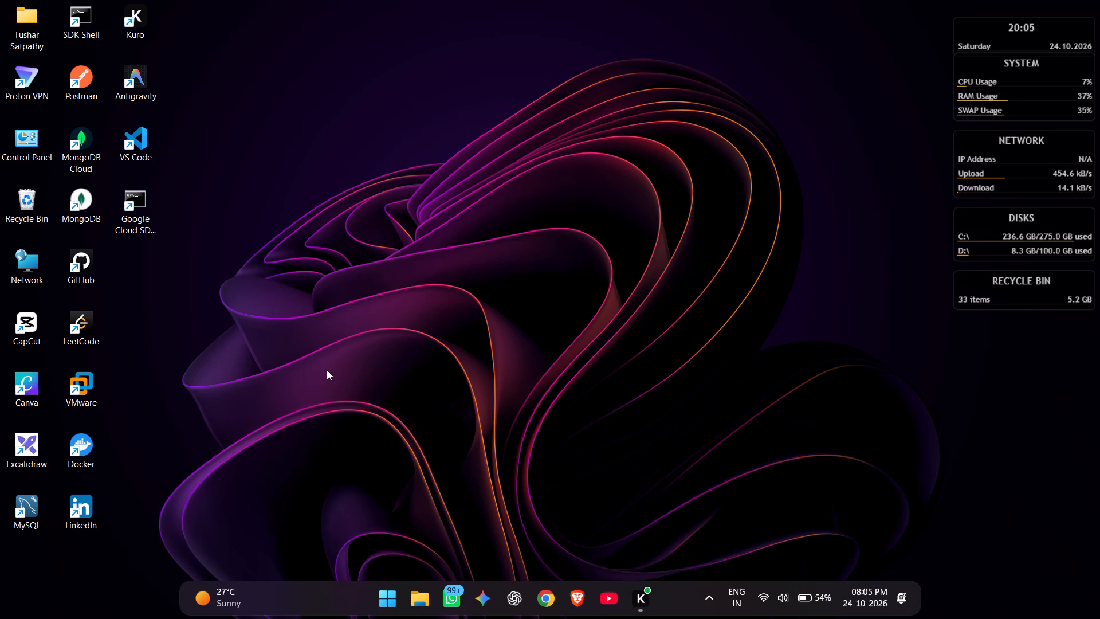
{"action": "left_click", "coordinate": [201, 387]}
Launch CapCut from the desktop and open the GroundZero-Week04 project.
{"action": "double_click", "coordinate": [38, 310]}
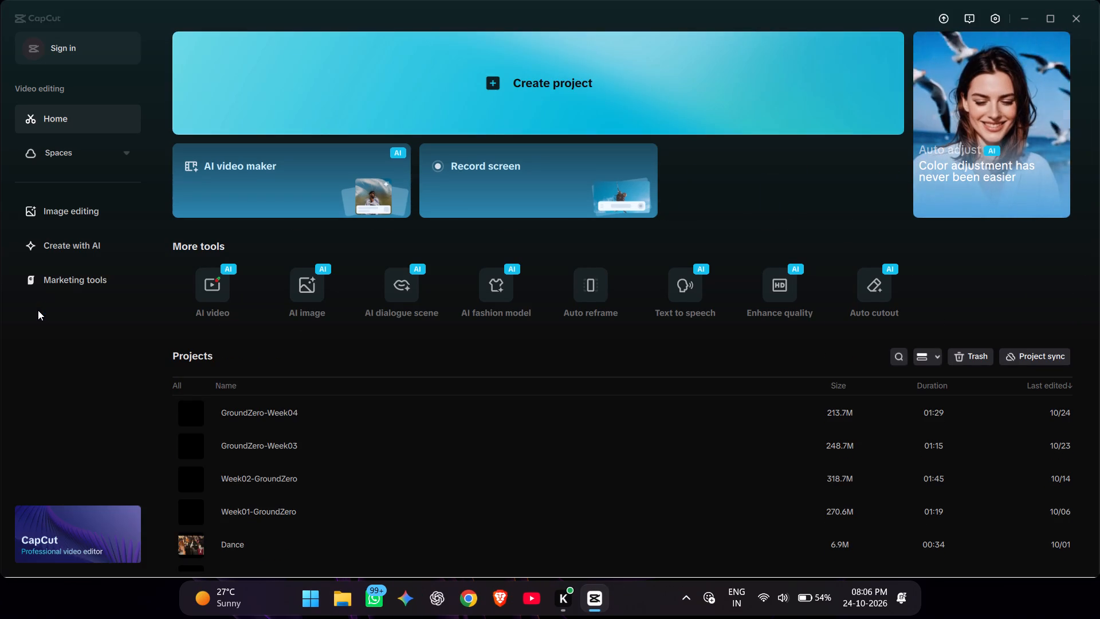
{"action": "double_click", "coordinate": [300, 404]}
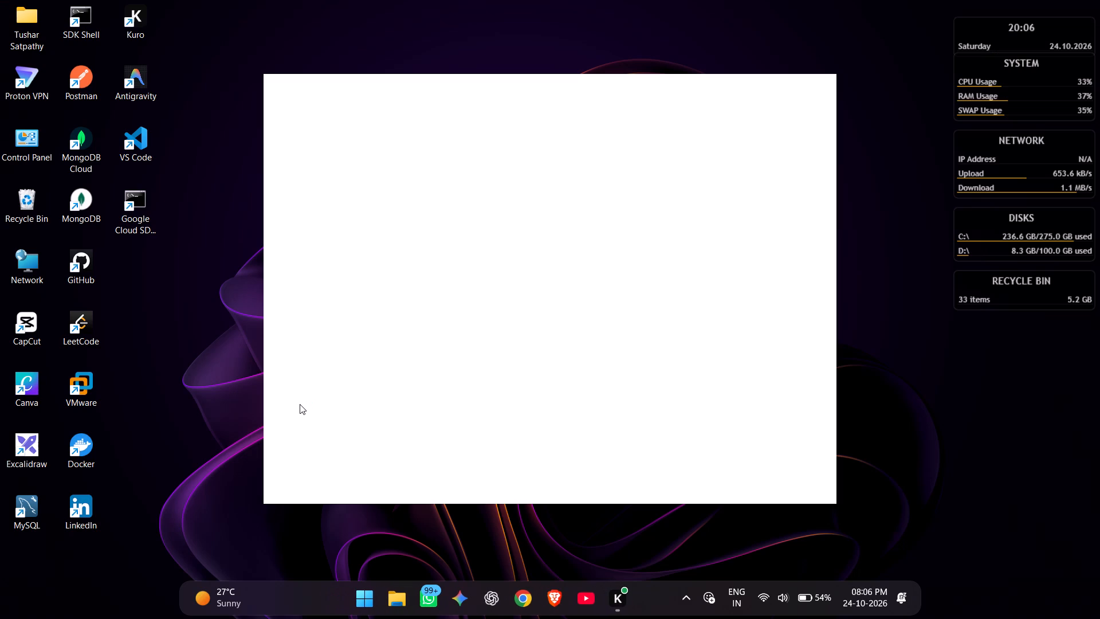
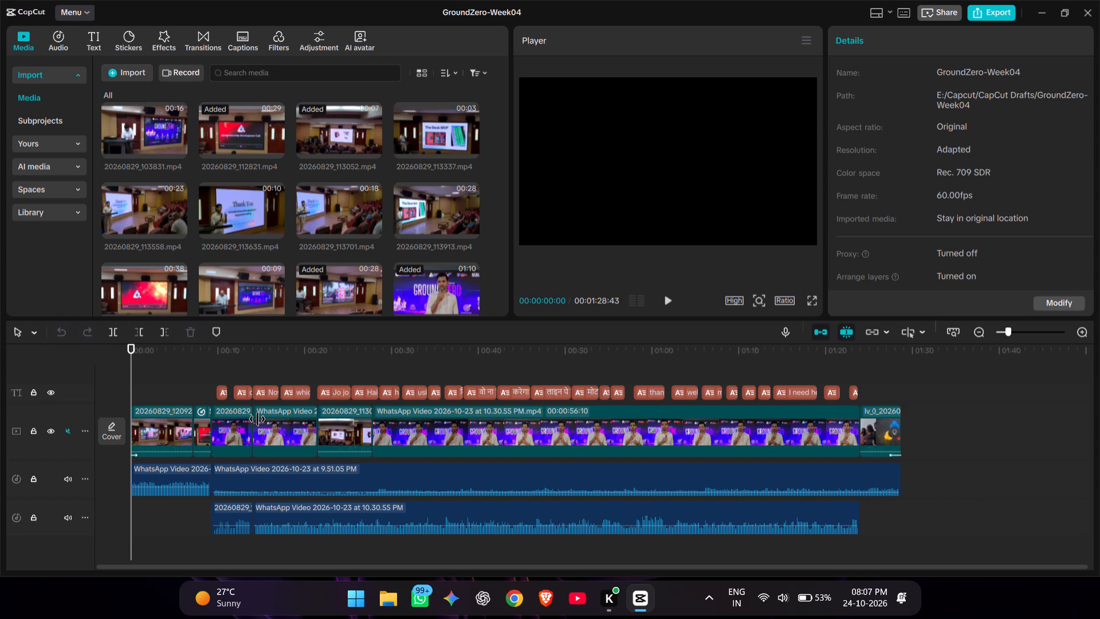
Play the video from the start and shorten the caption near 29 s to "hain due to weight or etc.".
{"action": "scroll", "coordinate": [262, 413], "scroll_direction": "up", "scroll_amount": 2}
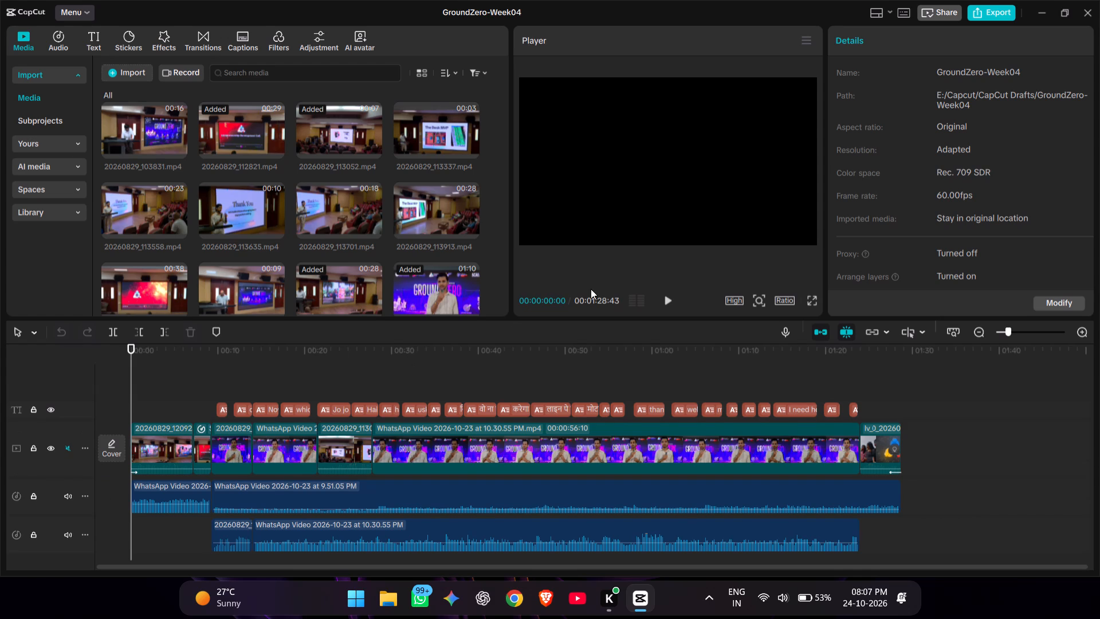
{"action": "left_click", "coordinate": [666, 296]}
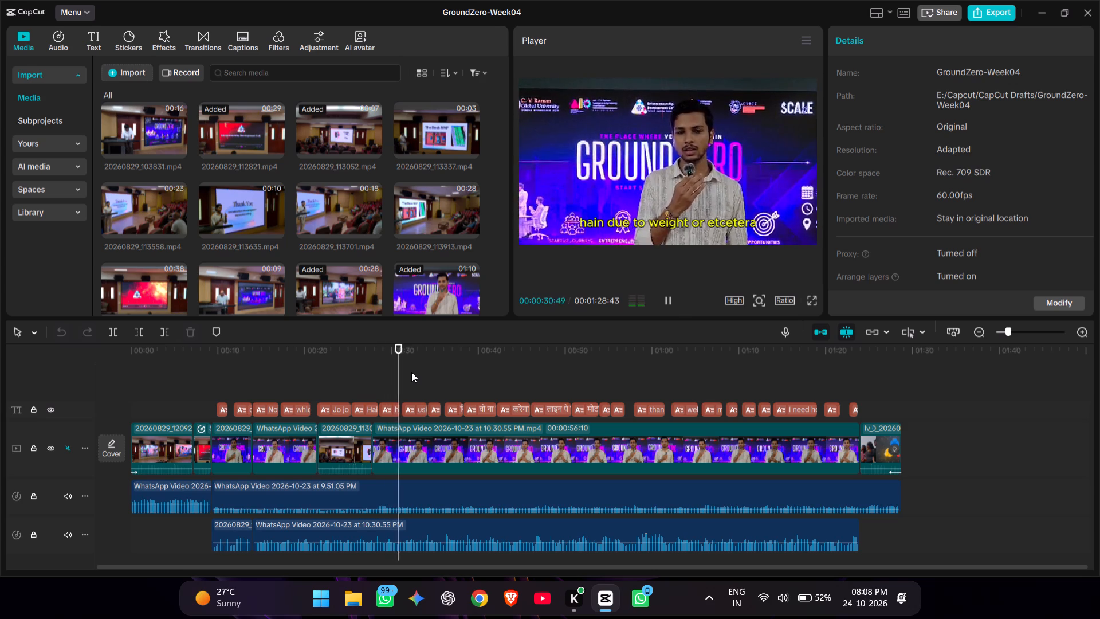
{"action": "double_click", "coordinate": [384, 378]}
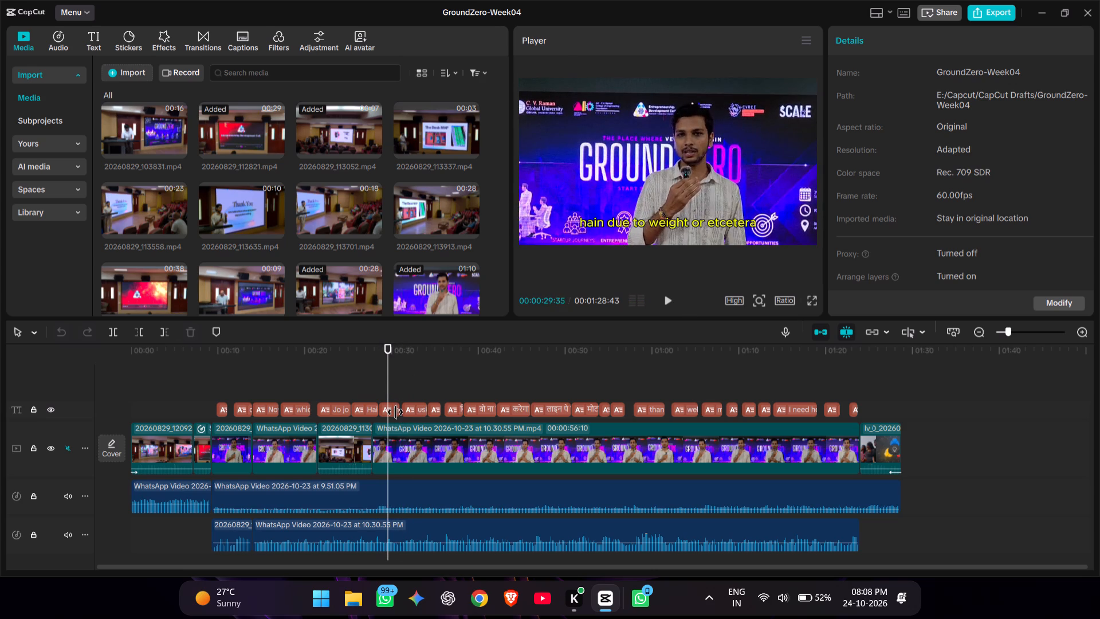
{"action": "left_click", "coordinate": [395, 412]}
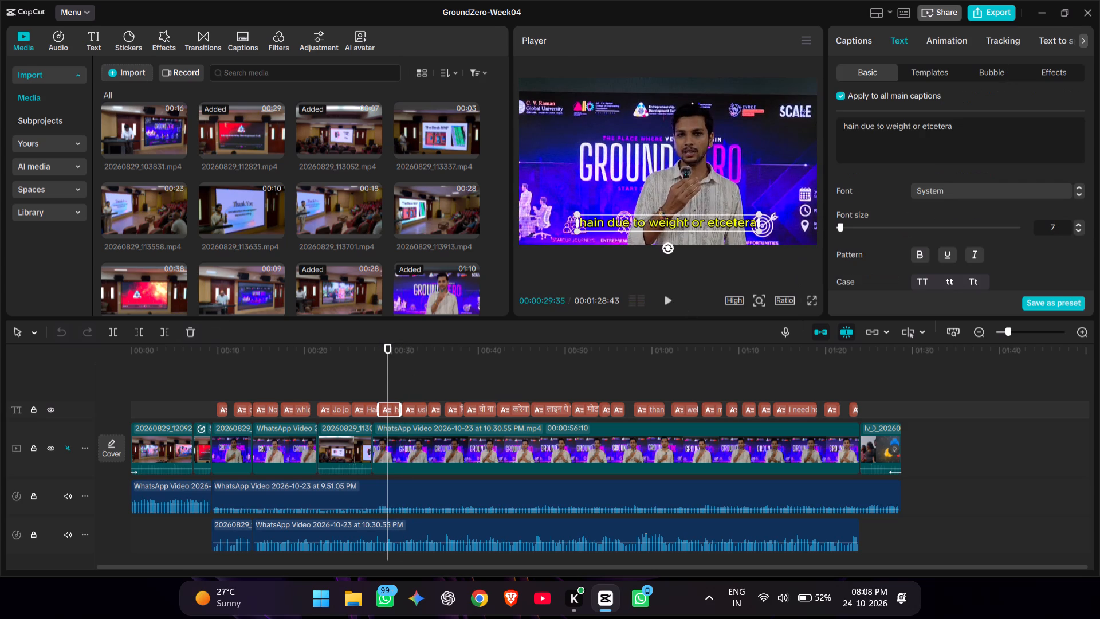
{"action": "left_click", "coordinate": [965, 134]}
{"action": "key", "text": "BackSpace"}
{"action": "key", "text": "BackSpace"}
{"action": "key", "text": "BackSpace"}
{"action": "key", "text": "BackSpace"}
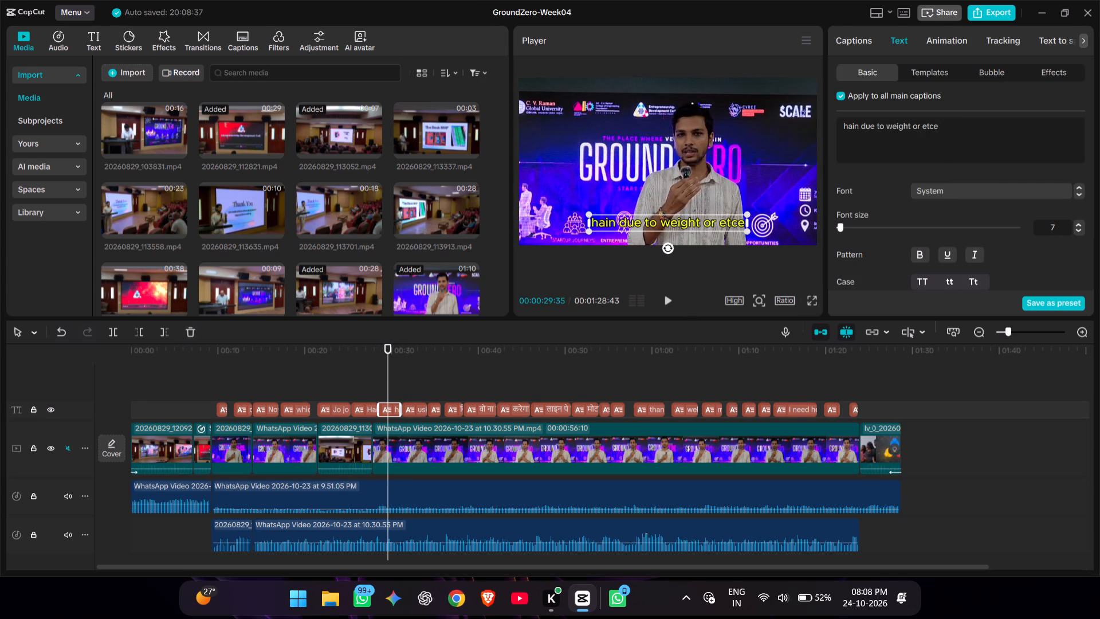
{"action": "key", "text": "BackSpace"}
{"action": "key", "text": "period"}
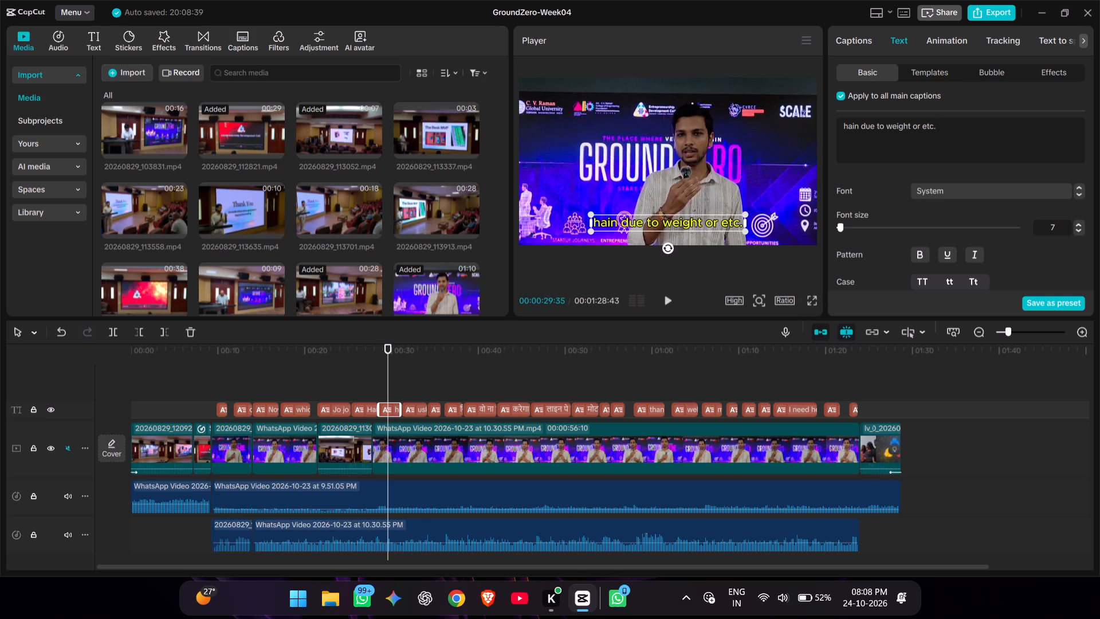
Go back to the caption near 12 s and join the name so it reads "can you tell me something about NovaStride".
{"action": "left_click", "coordinate": [292, 369]}
{"action": "left_click_drag", "start_coordinate": [292, 369], "coordinate": [280, 371]}
{"action": "left_click_drag", "start_coordinate": [280, 371], "coordinate": [220, 371]}
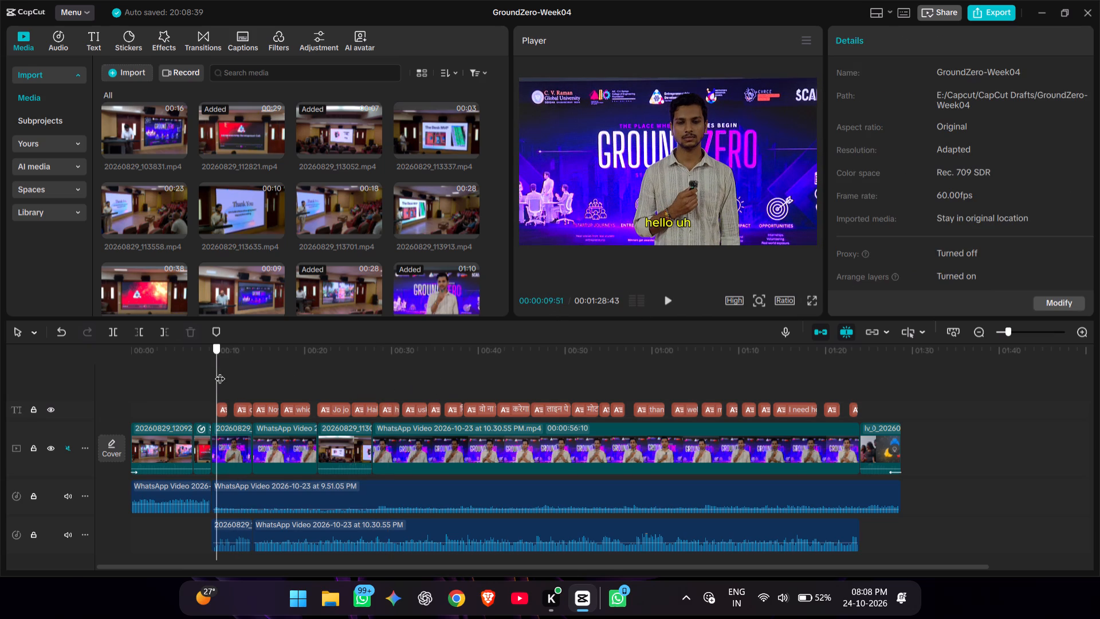
{"action": "left_click_drag", "start_coordinate": [220, 371], "coordinate": [239, 371]}
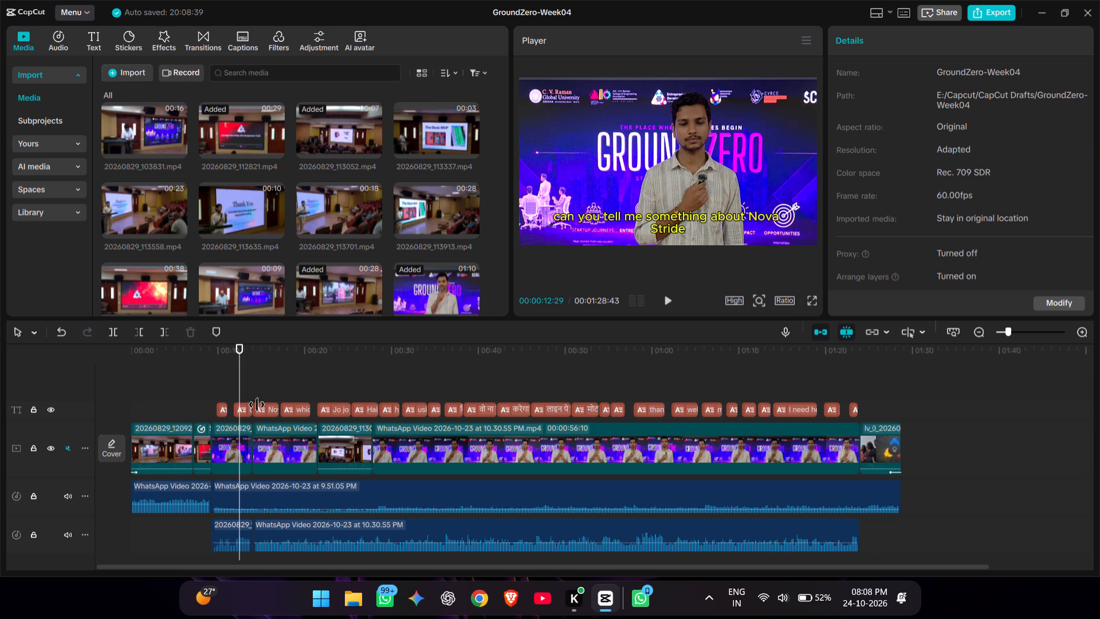
{"action": "left_click", "coordinate": [241, 409]}
{"action": "left_click", "coordinate": [1010, 126]}
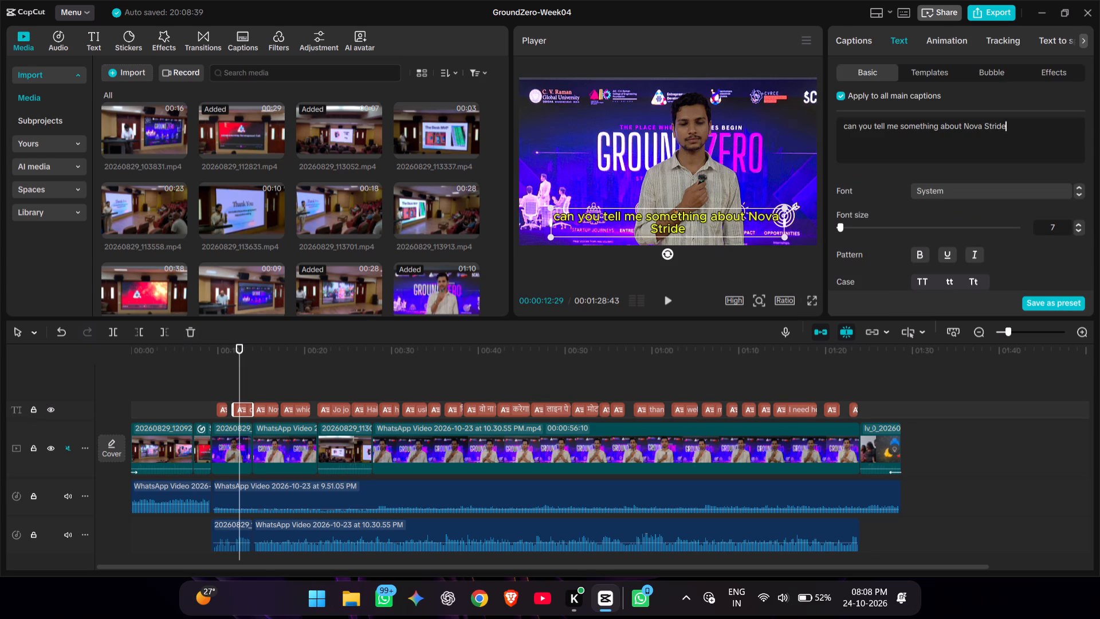
{"action": "left_click", "coordinate": [985, 127]}
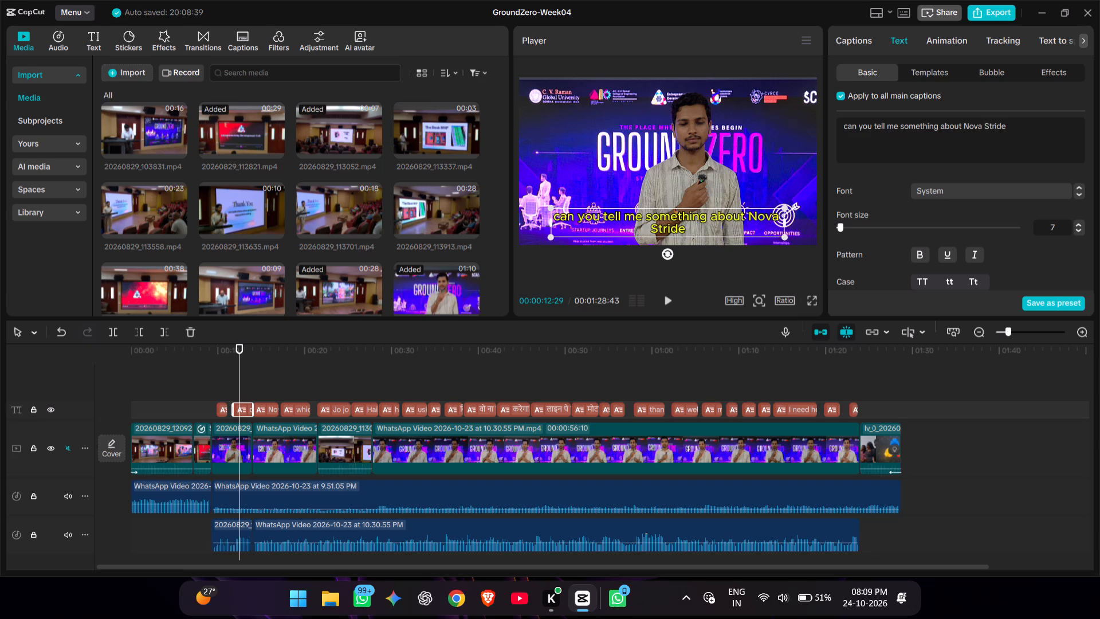
{"action": "key", "text": "BackSpace"}
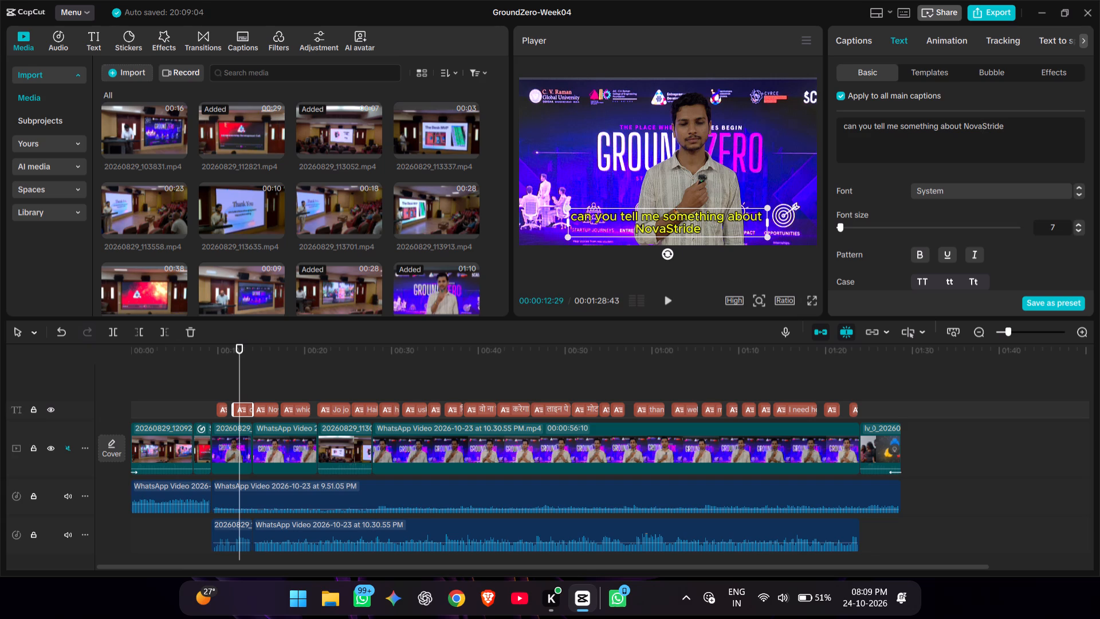
Play on from about 15 s and correct the caption near 32 s to "usko structure out kar ke unke weights ko kaam feel".
{"action": "left_click", "coordinate": [256, 380]}
{"action": "left_click_drag", "start_coordinate": [256, 380], "coordinate": [267, 378]}
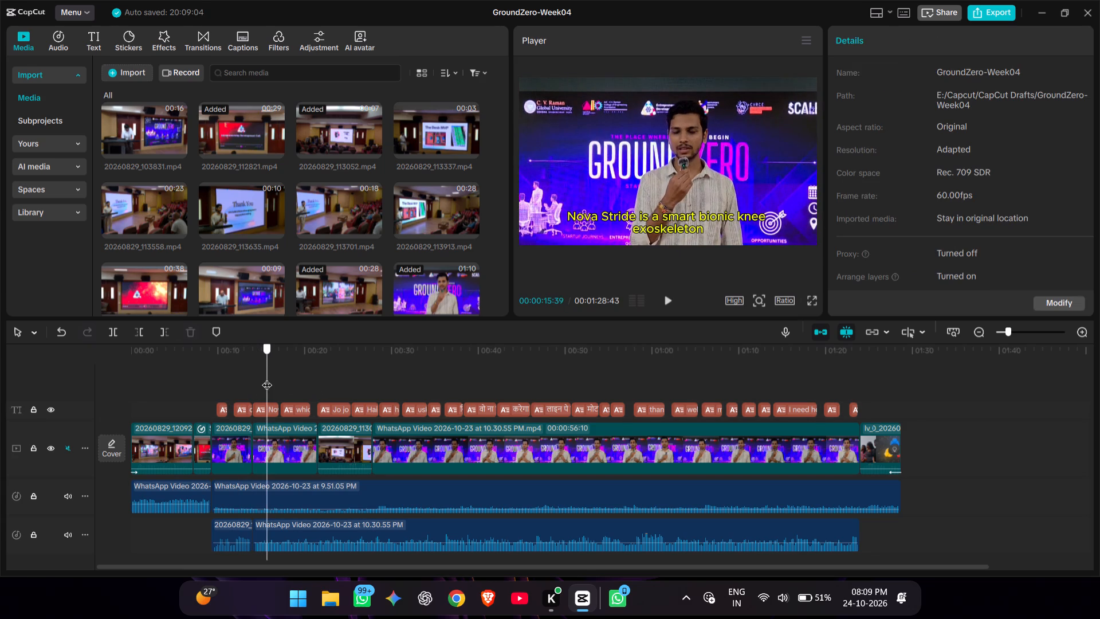
{"action": "left_click_drag", "start_coordinate": [267, 378], "coordinate": [265, 379]}
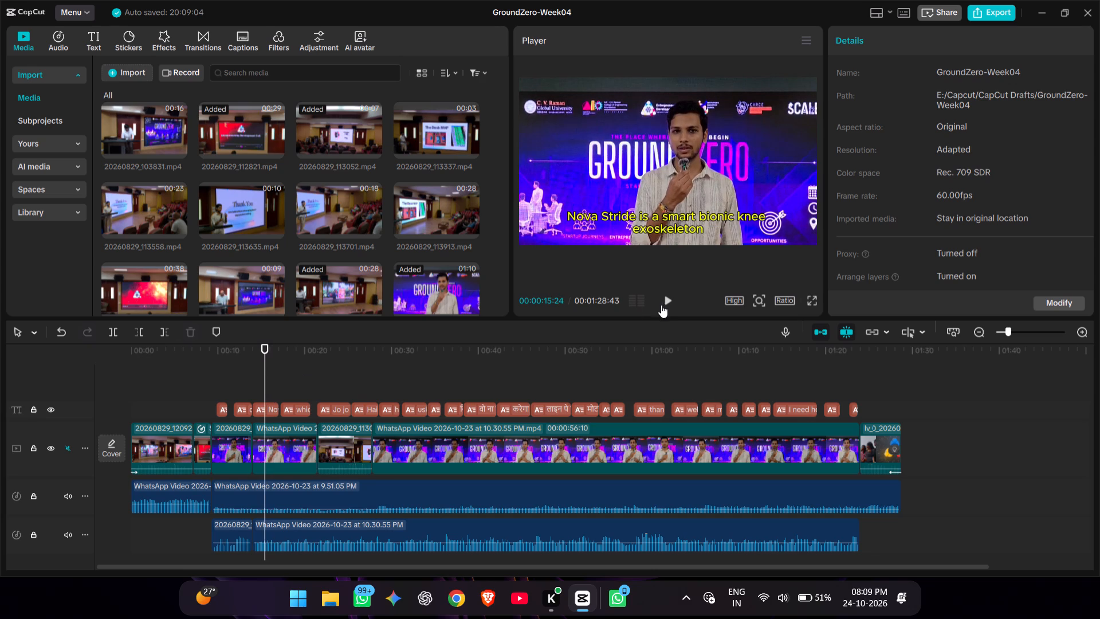
{"action": "left_click", "coordinate": [666, 300]}
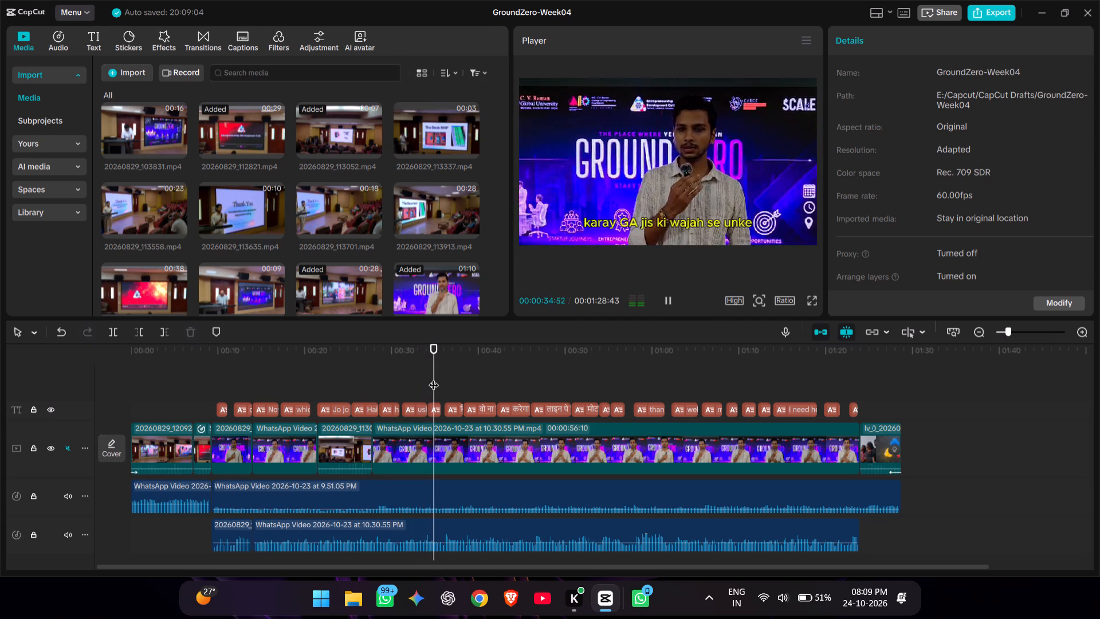
{"action": "left_click", "coordinate": [434, 377]}
{"action": "left_click_drag", "start_coordinate": [434, 377], "coordinate": [417, 382]}
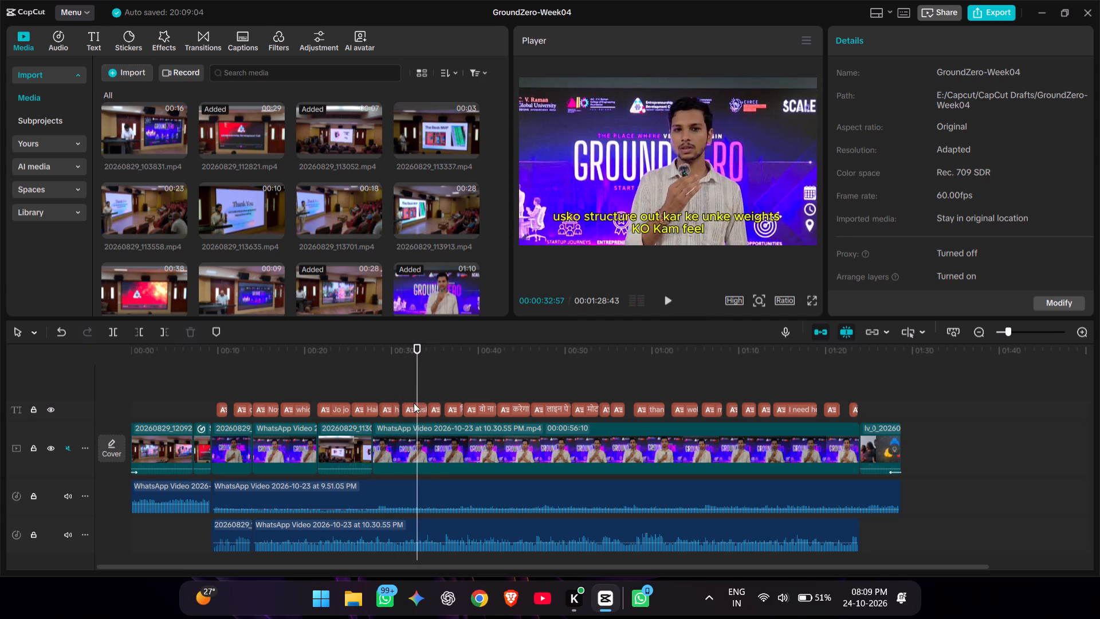
{"action": "left_click", "coordinate": [415, 403]}
{"action": "left_click", "coordinate": [997, 128]}
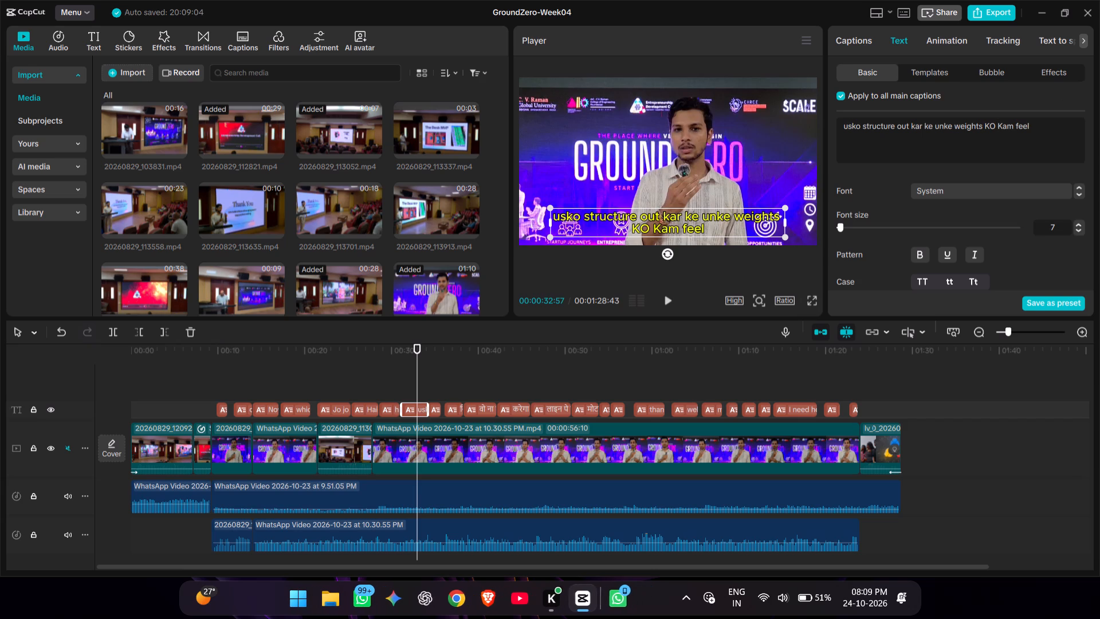
{"action": "key", "text": "Left"}
{"action": "key", "text": "BackSpace"}
{"action": "key", "text": "BackSpace"}
{"action": "type", "text": "ko"}
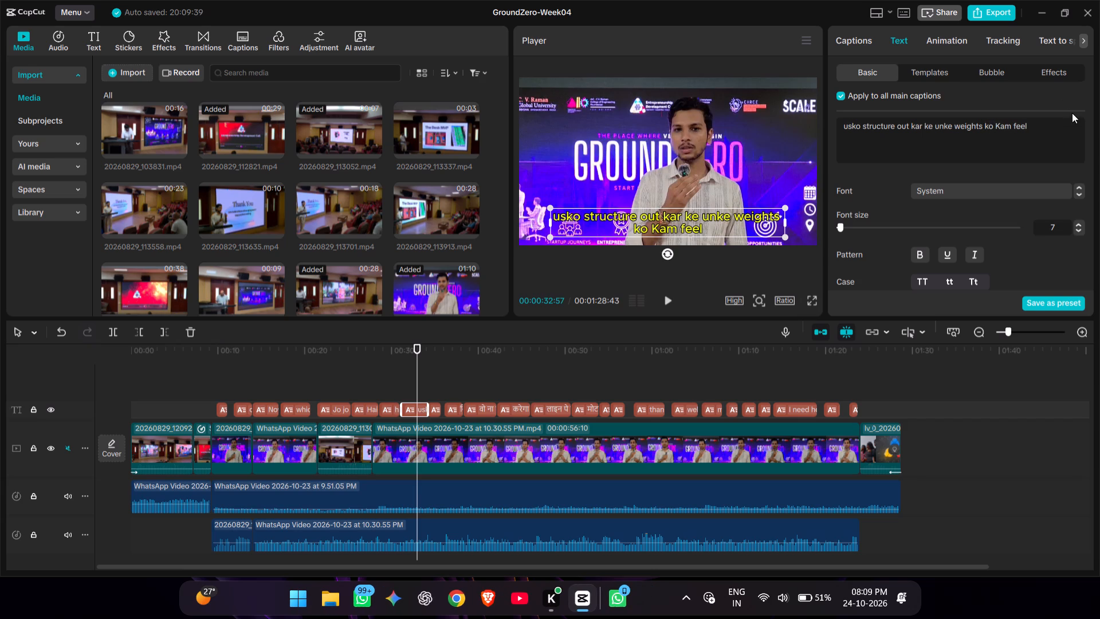
{"action": "left_click", "coordinate": [1000, 123]}
{"action": "key", "text": "BackSpace"}
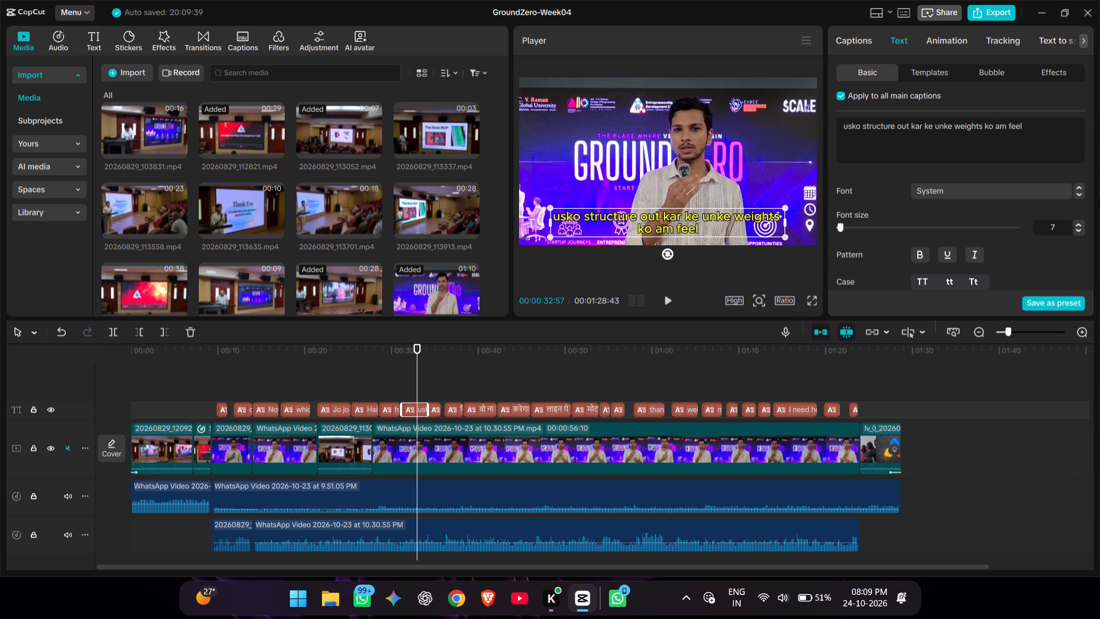
{"action": "key", "text": "k"}
{"action": "key", "text": "a"}
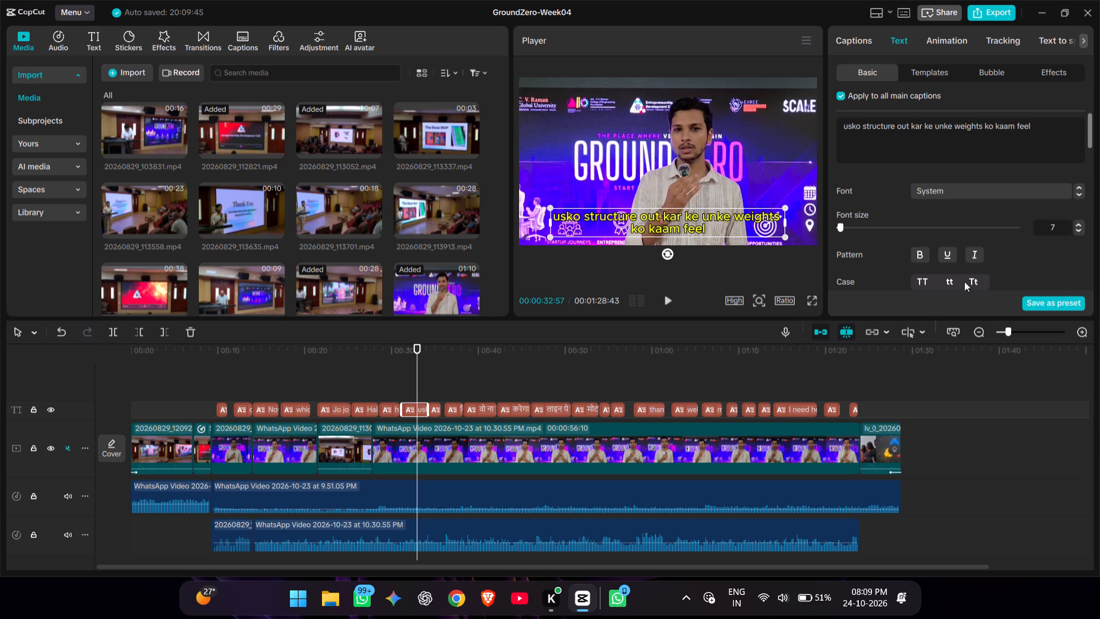
Play on and correct the caption near 35 s to "karay ga jis ki wajah se unke".
{"action": "left_click", "coordinate": [666, 299]}
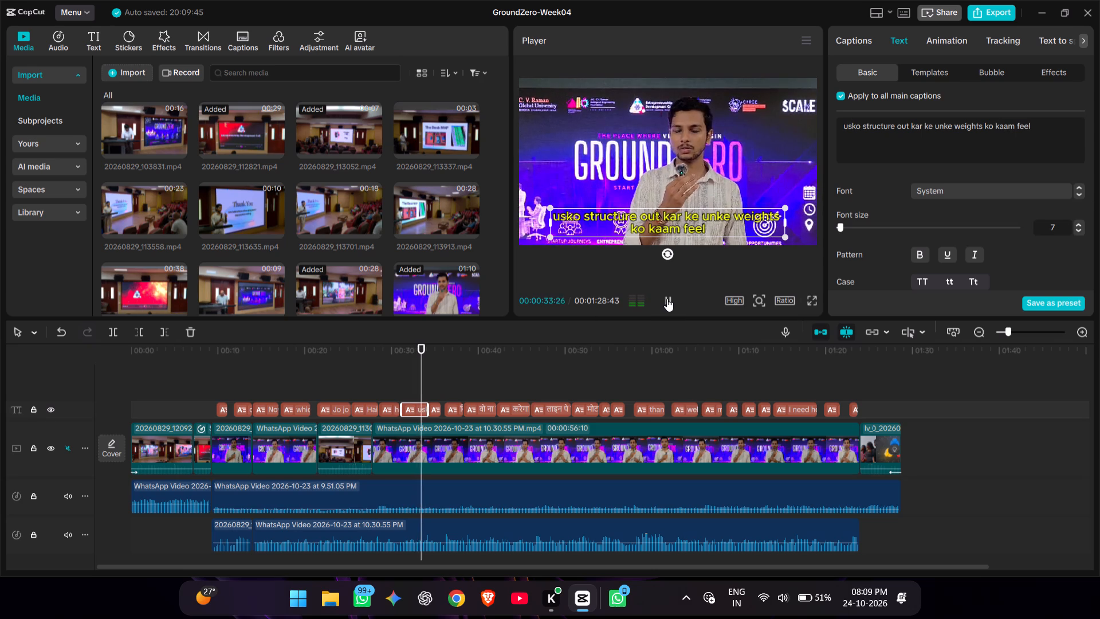
{"action": "double_click", "coordinate": [430, 374]}
{"action": "left_click", "coordinate": [432, 414]}
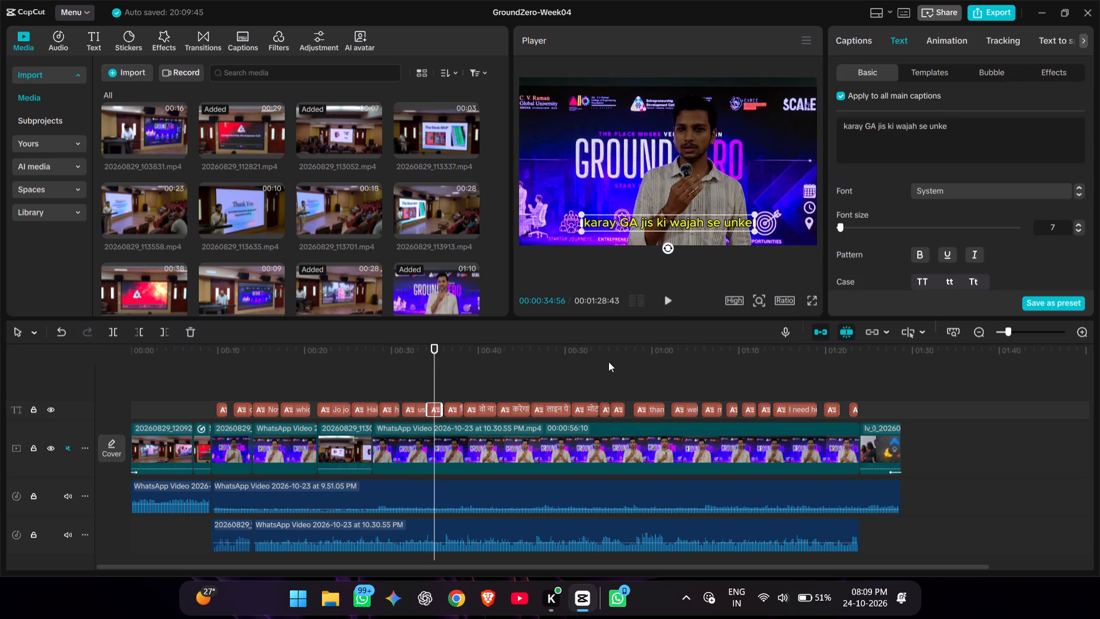
{"action": "left_click", "coordinate": [877, 127]}
{"action": "key", "text": "BackSpace"}
{"action": "key", "text": "BackSpace"}
{"action": "type", "text": "ga"}
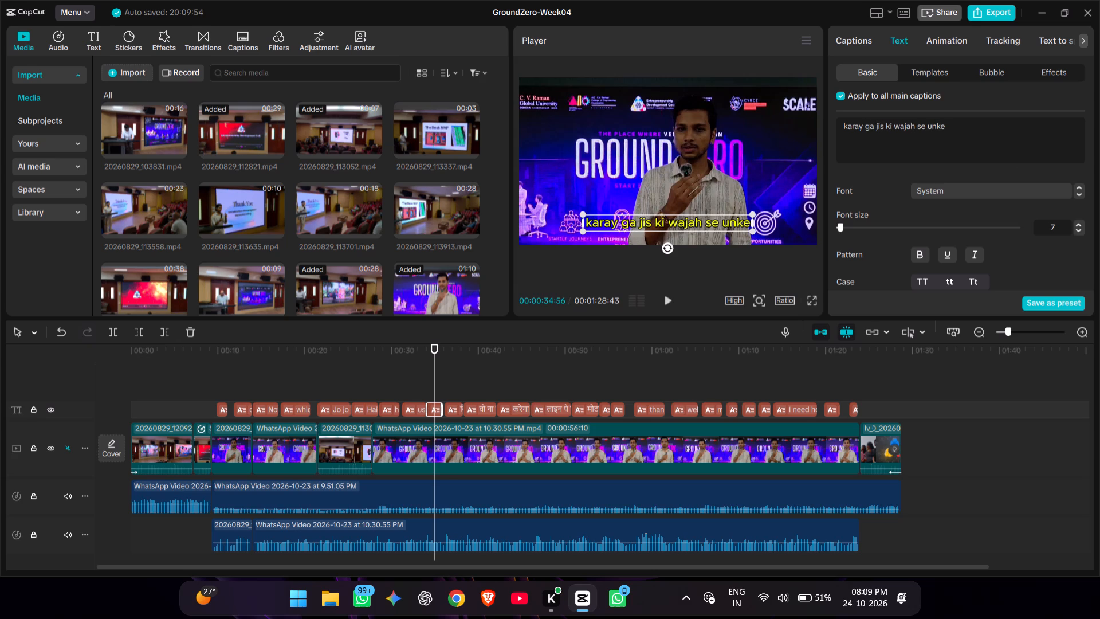
Play on to the Hindi-script caption near 36 s and select it to check its text.
{"action": "left_click", "coordinate": [669, 296]}
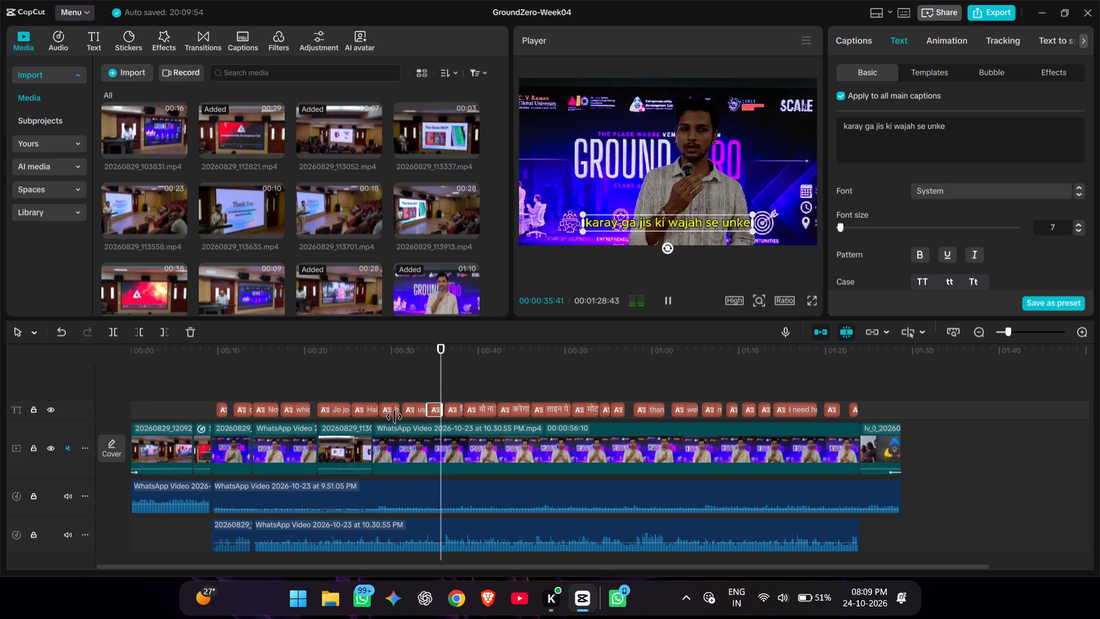
{"action": "double_click", "coordinate": [448, 373]}
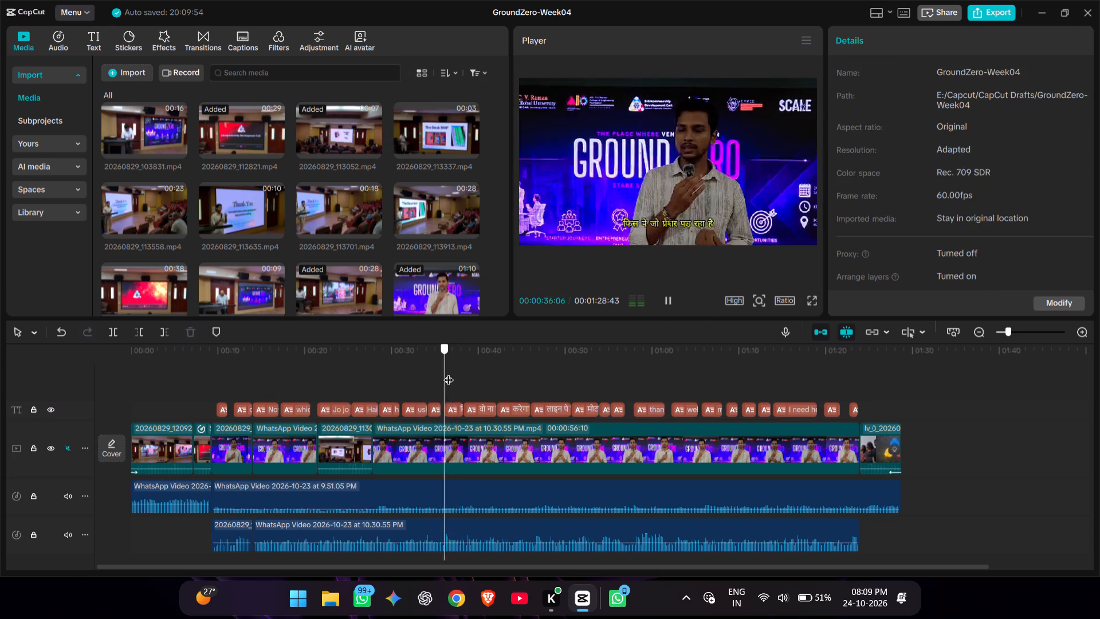
{"action": "left_click", "coordinate": [454, 405]}
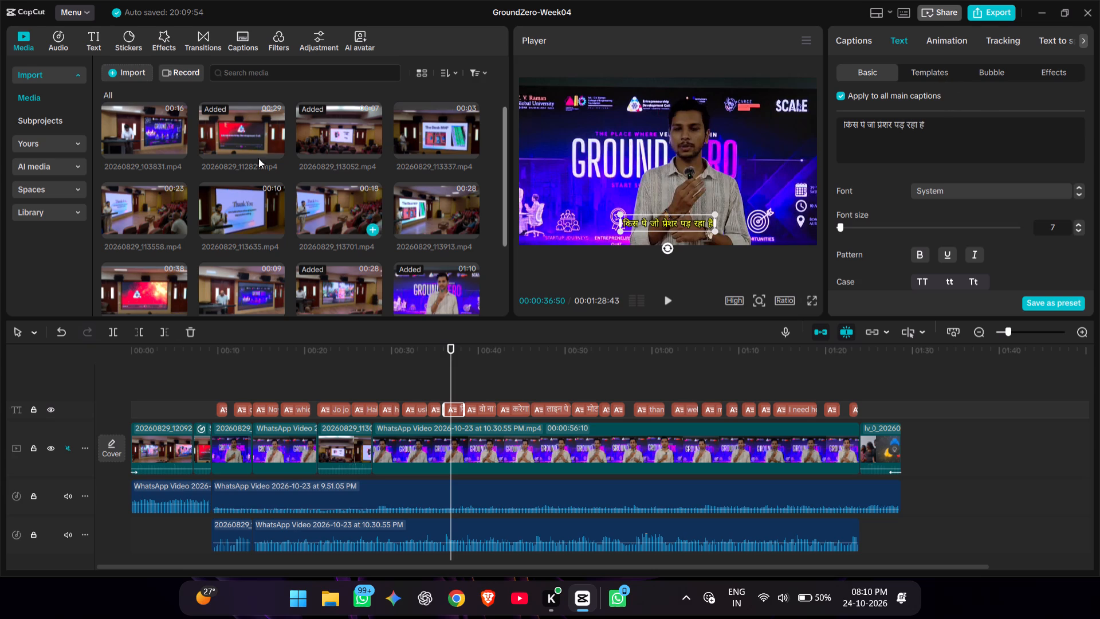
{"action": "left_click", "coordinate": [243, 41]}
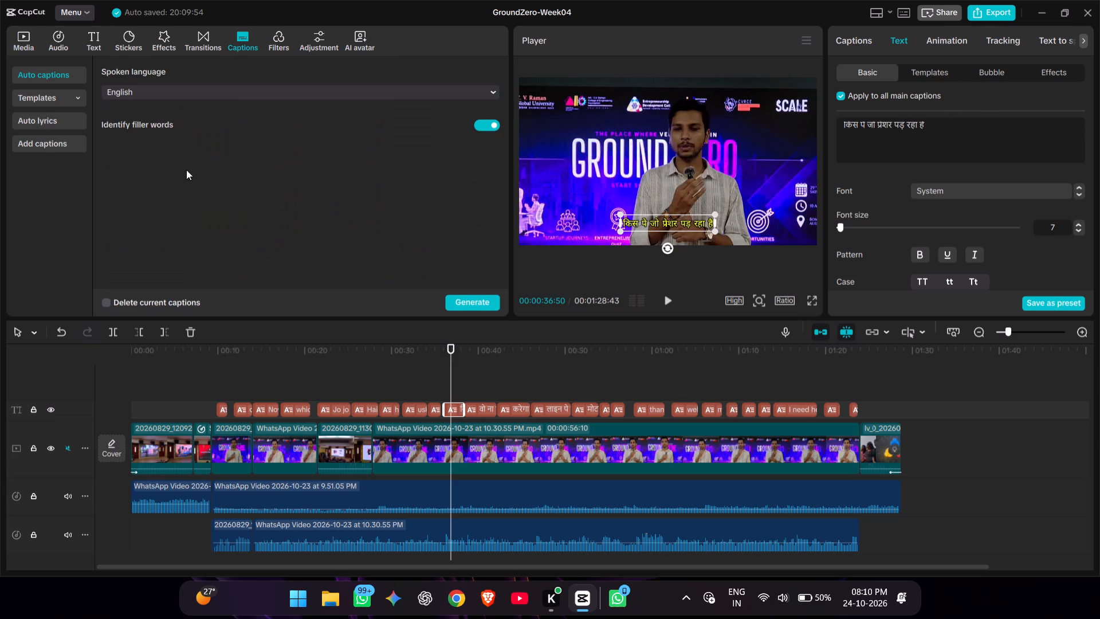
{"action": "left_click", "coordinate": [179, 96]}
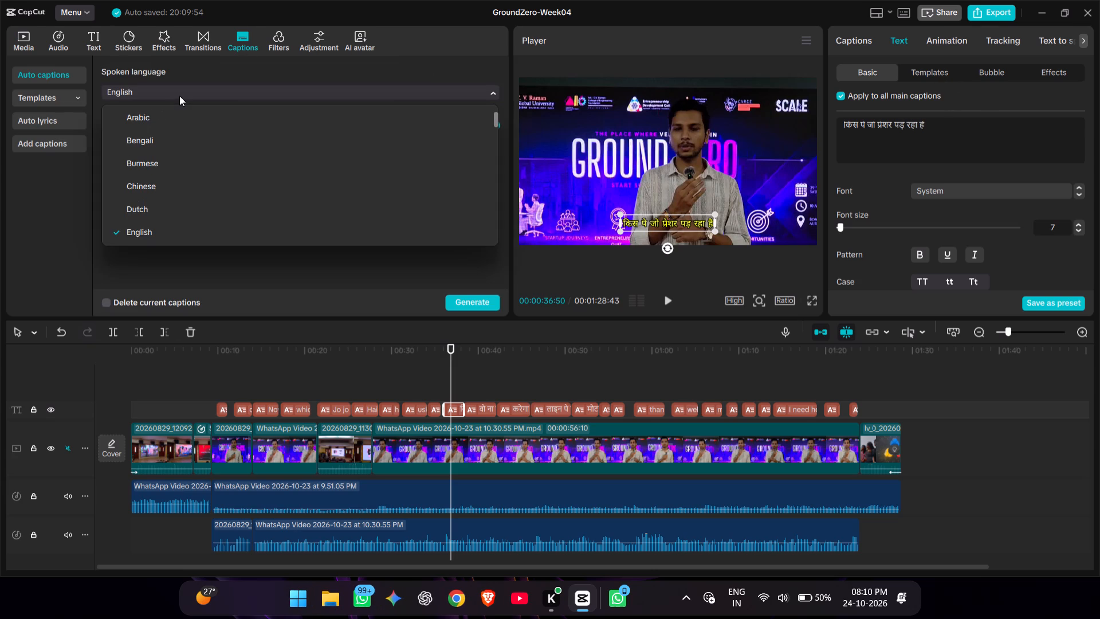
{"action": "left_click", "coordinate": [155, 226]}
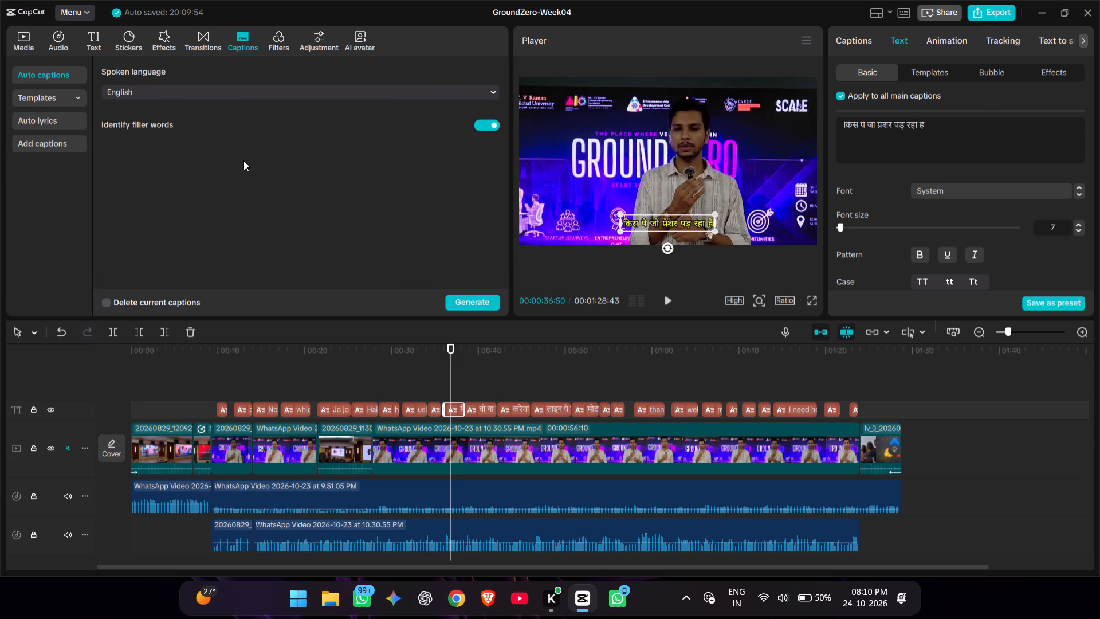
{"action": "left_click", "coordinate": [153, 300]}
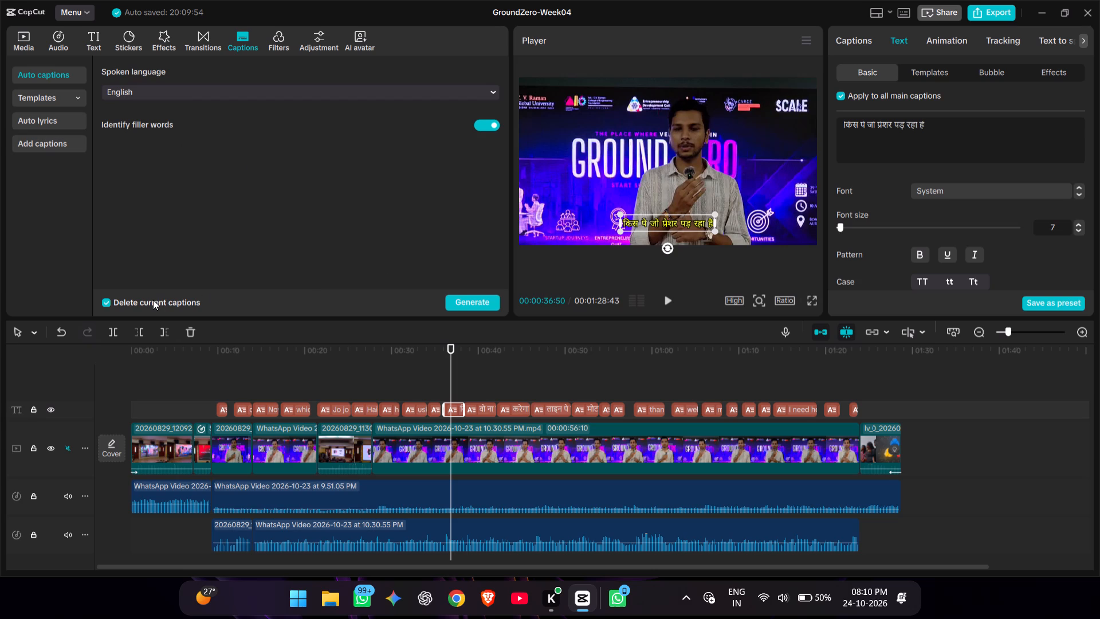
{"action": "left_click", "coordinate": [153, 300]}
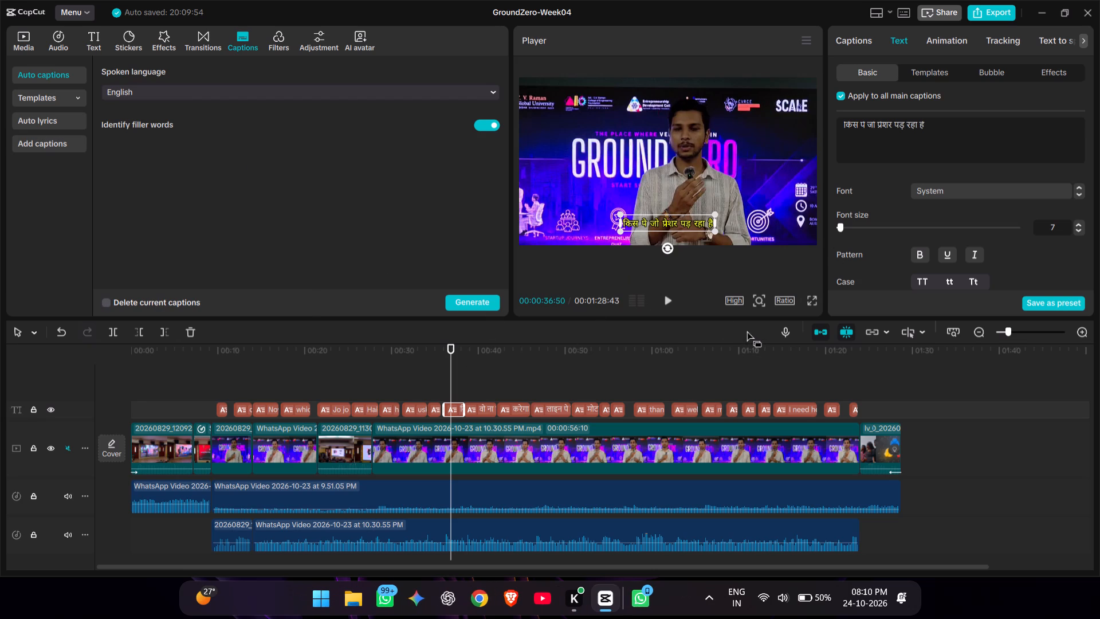
Replay from about 36 s and append "Knee" to the end of the Hindi-script caption there.
{"action": "left_click", "coordinate": [443, 375]}
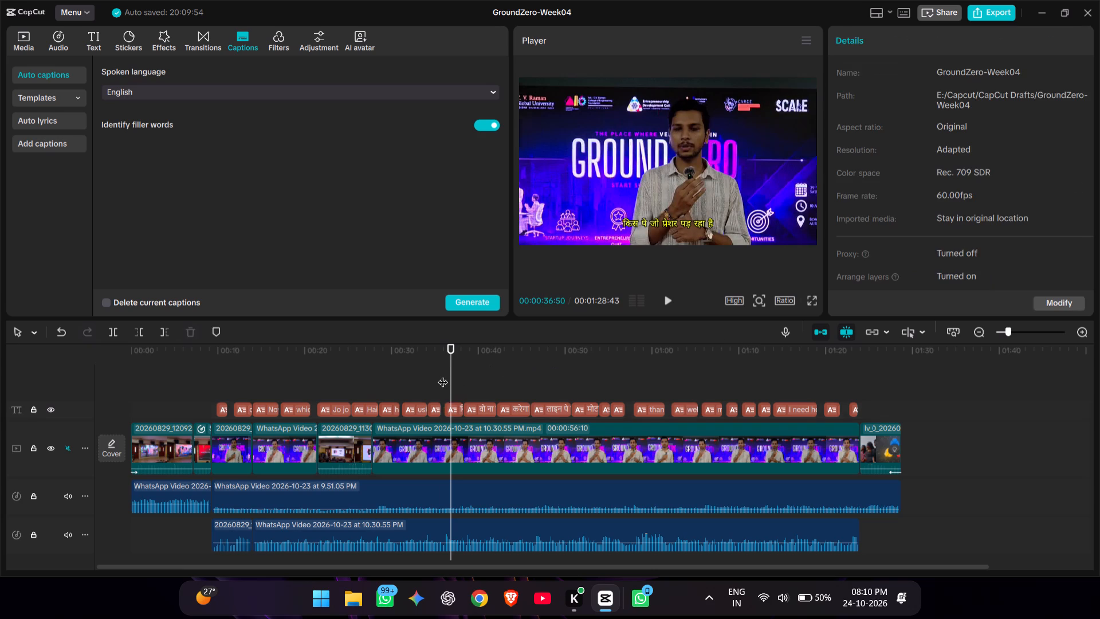
{"action": "left_click", "coordinate": [665, 302]}
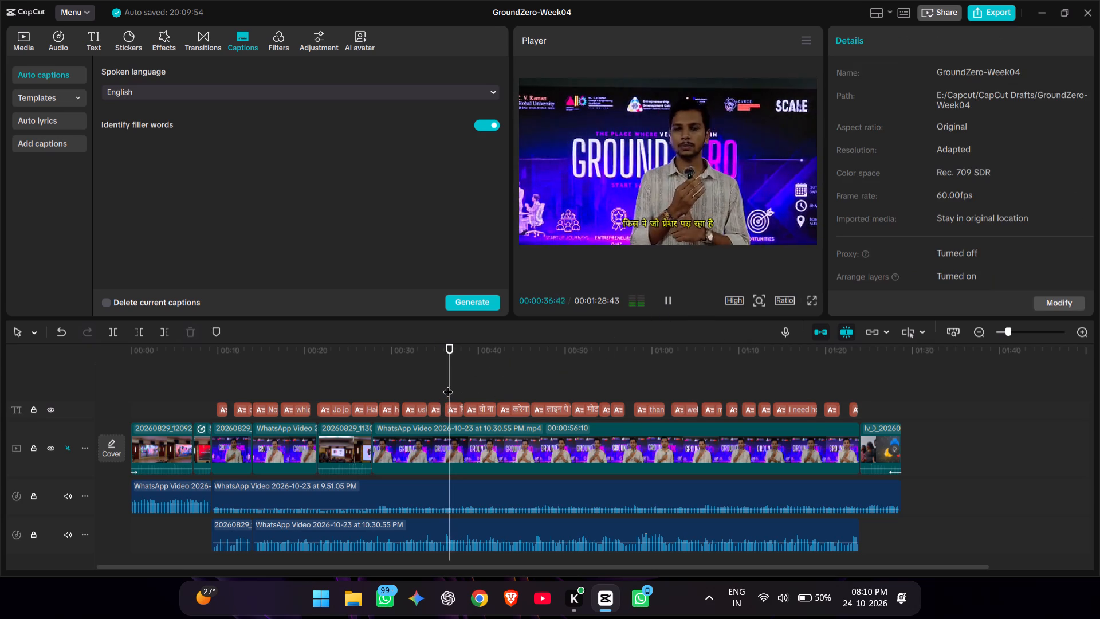
{"action": "double_click", "coordinate": [450, 381]}
{"action": "left_click", "coordinate": [452, 409]}
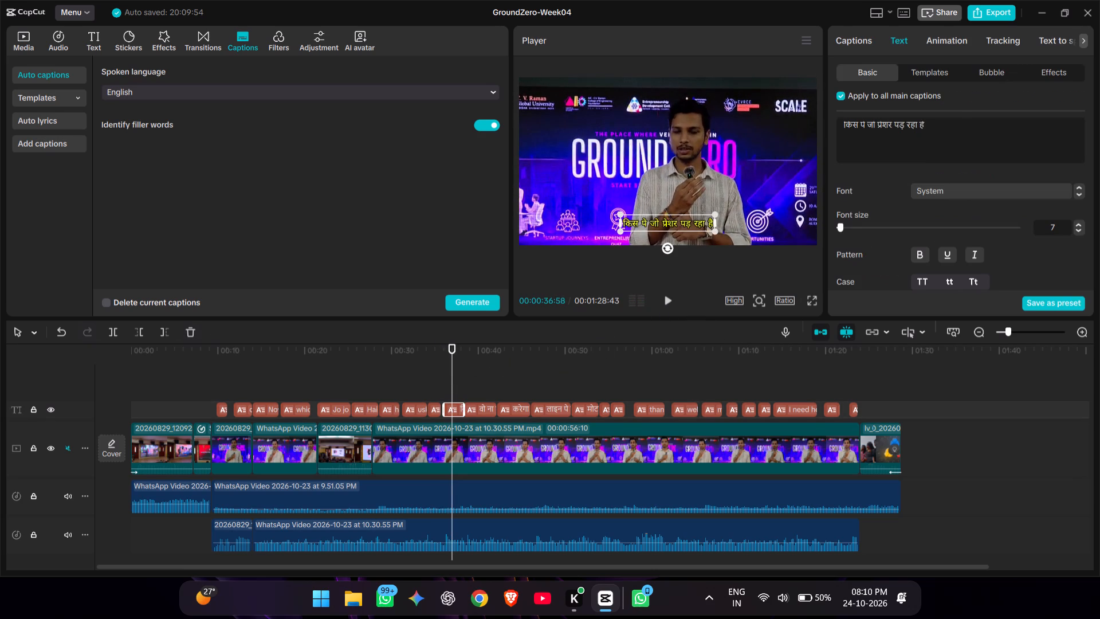
{"action": "left_click", "coordinate": [961, 117]}
{"action": "left_click", "coordinate": [952, 126]}
{"action": "scroll", "coordinate": [952, 131], "scroll_direction": "up", "scroll_amount": 2}
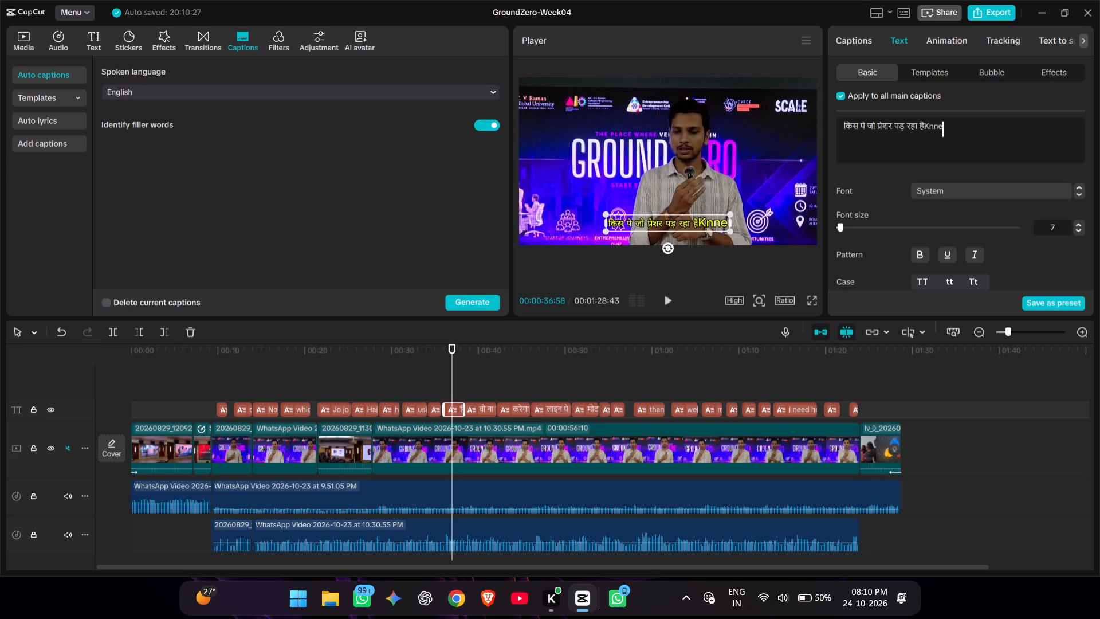
{"action": "key", "text": "BackSpace"}
{"action": "key", "text": "BackSpace"}
{"action": "key", "text": "e"}
{"action": "key", "text": "e"}
Play from about 32 s to 50 s and scrub back through the Hindi-script captions to check them against the speech.
{"action": "left_click", "coordinate": [417, 373]}
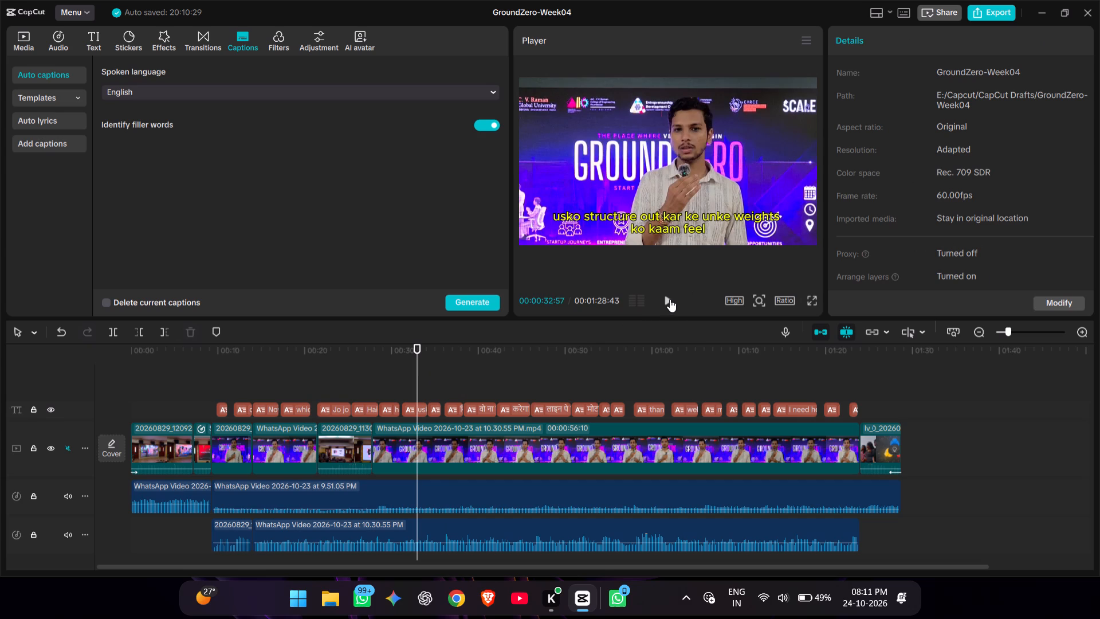
{"action": "left_click", "coordinate": [669, 301]}
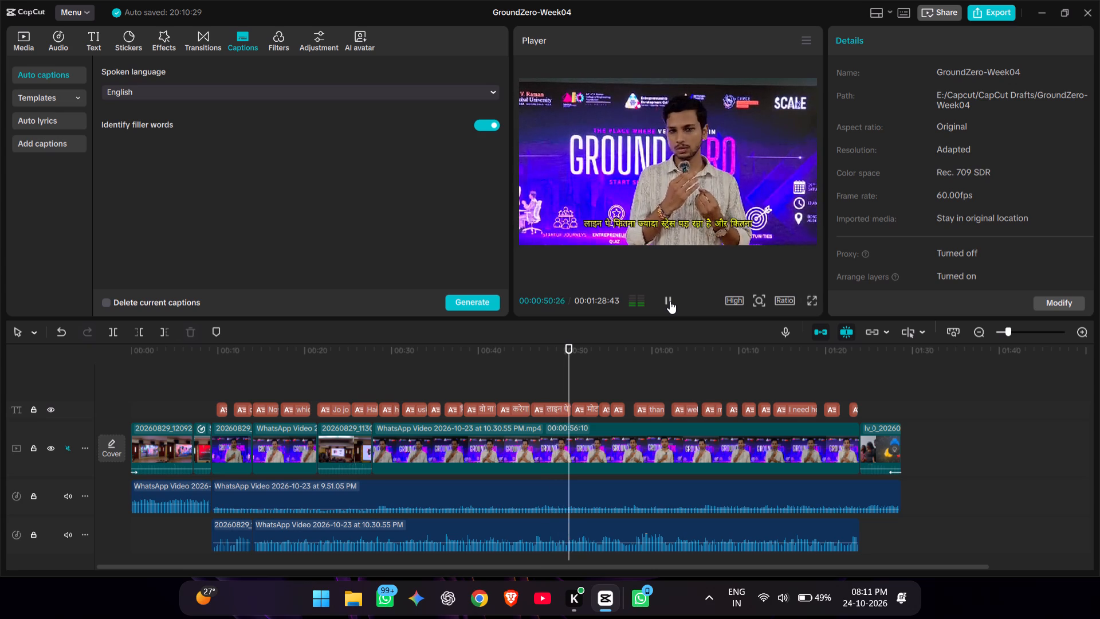
{"action": "left_click", "coordinate": [535, 368]}
{"action": "left_click_drag", "start_coordinate": [535, 368], "coordinate": [536, 368]}
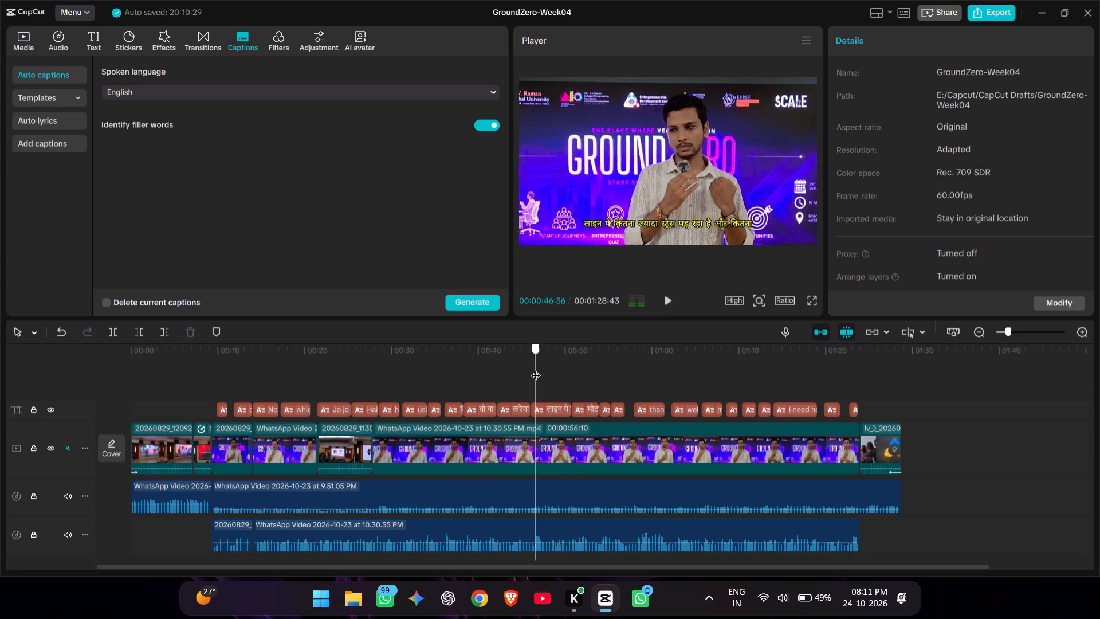
{"action": "left_click_drag", "start_coordinate": [536, 368], "coordinate": [502, 371]}
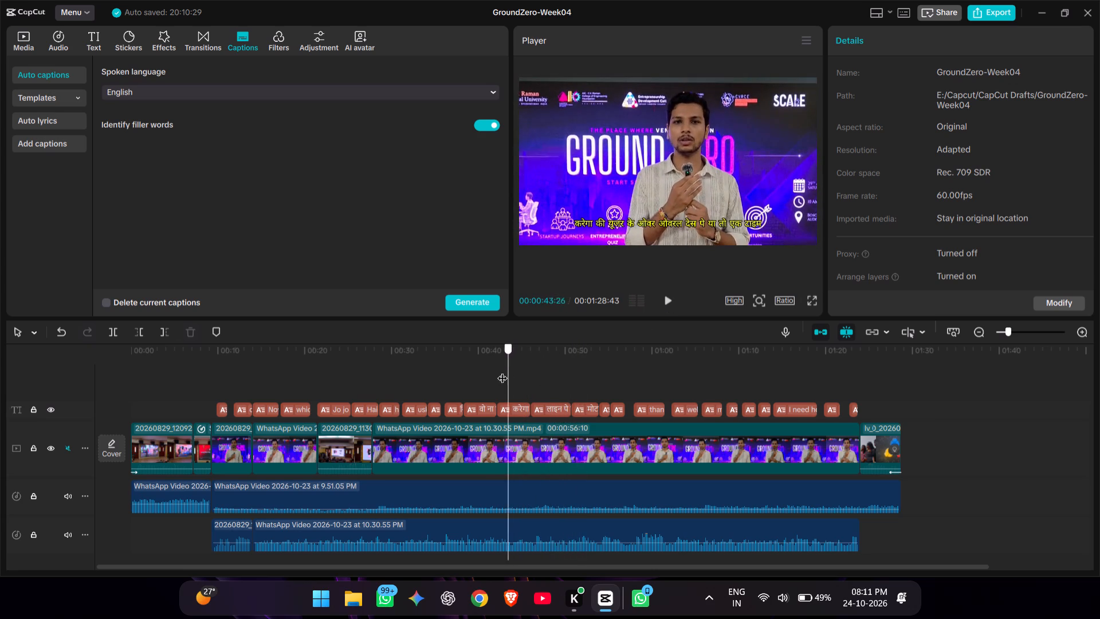
{"action": "left_click_drag", "start_coordinate": [502, 371], "coordinate": [453, 377]}
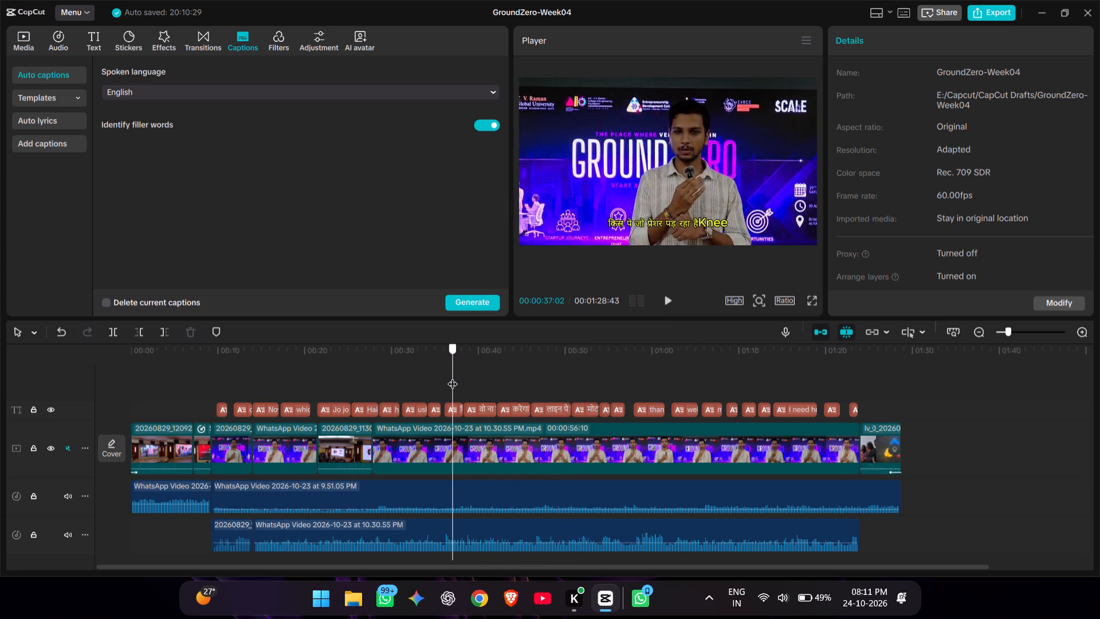
{"action": "left_click_drag", "start_coordinate": [453, 377], "coordinate": [434, 380]}
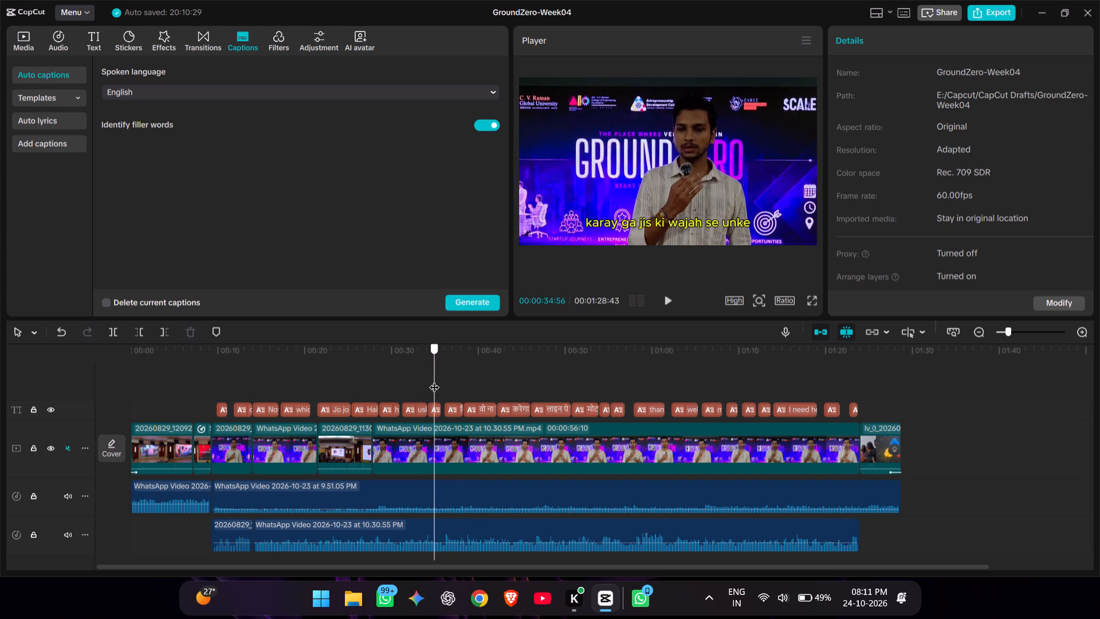
{"action": "left_click_drag", "start_coordinate": [434, 380], "coordinate": [447, 378]}
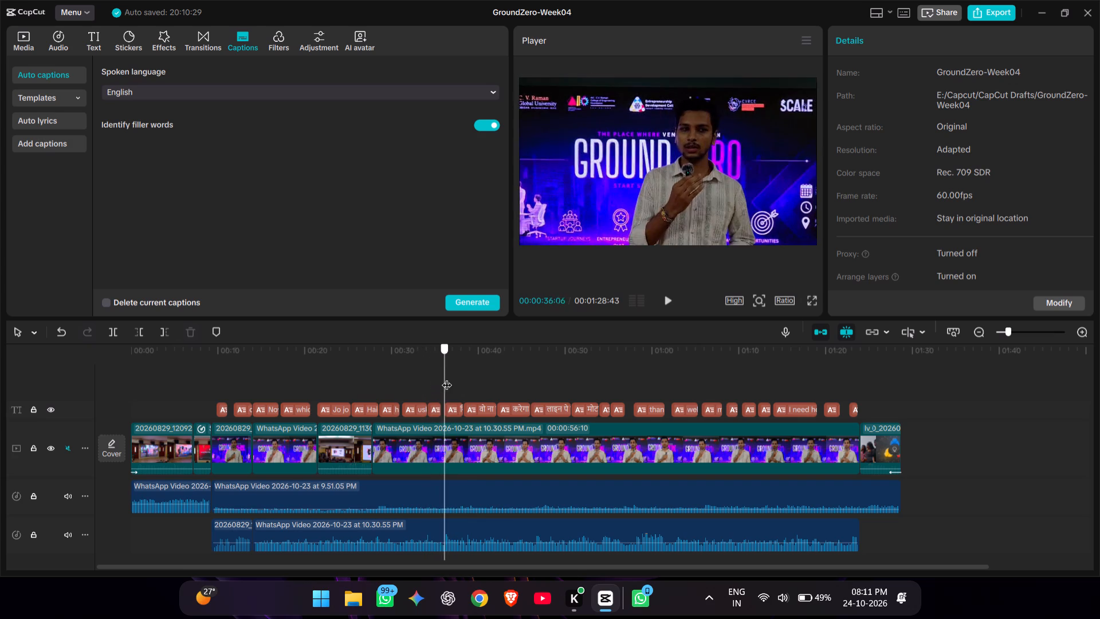
{"action": "left_click_drag", "start_coordinate": [447, 378], "coordinate": [472, 372]}
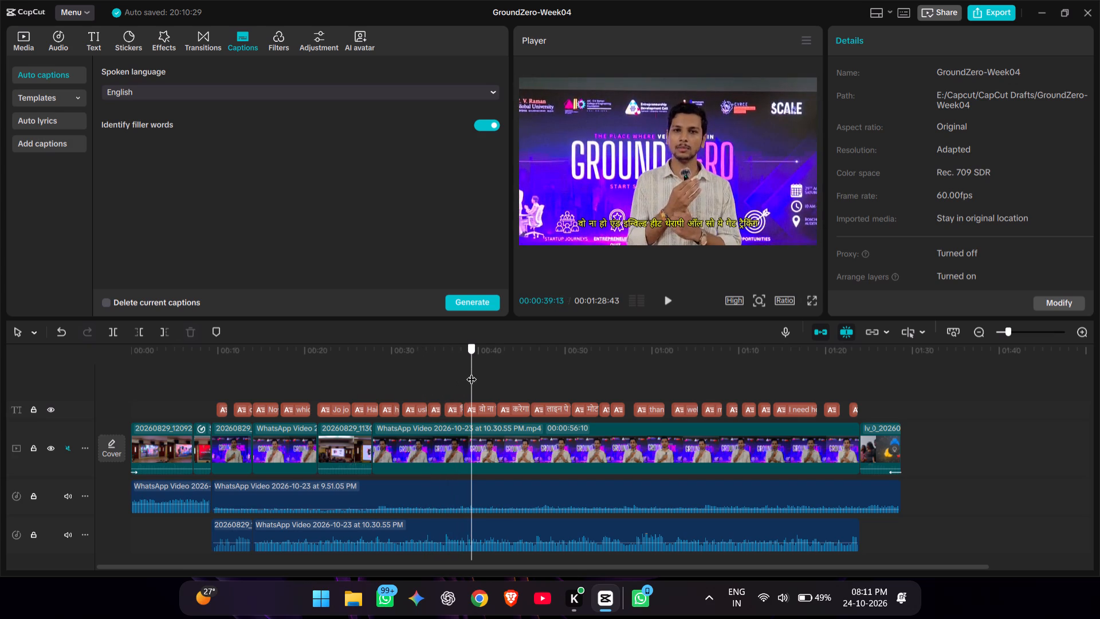
Return to the caption near 37 s and add "pe jo pressure" after "Knee".
{"action": "left_click_drag", "start_coordinate": [472, 372], "coordinate": [455, 371]}
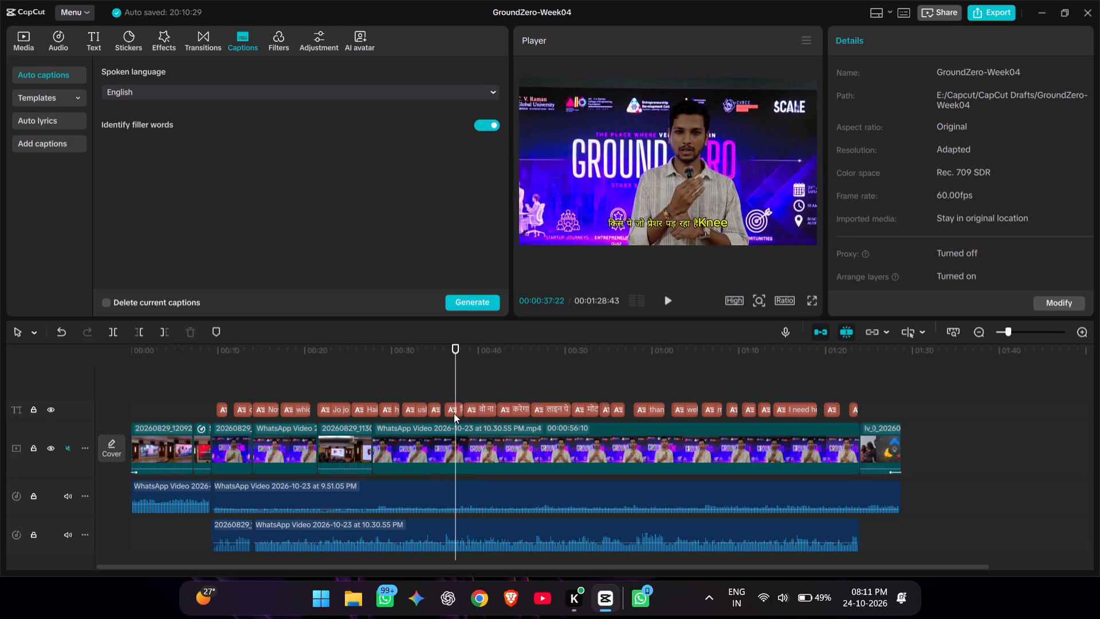
{"action": "left_click", "coordinate": [454, 413]}
{"action": "scroll", "coordinate": [953, 133], "scroll_direction": "up", "scroll_amount": 2}
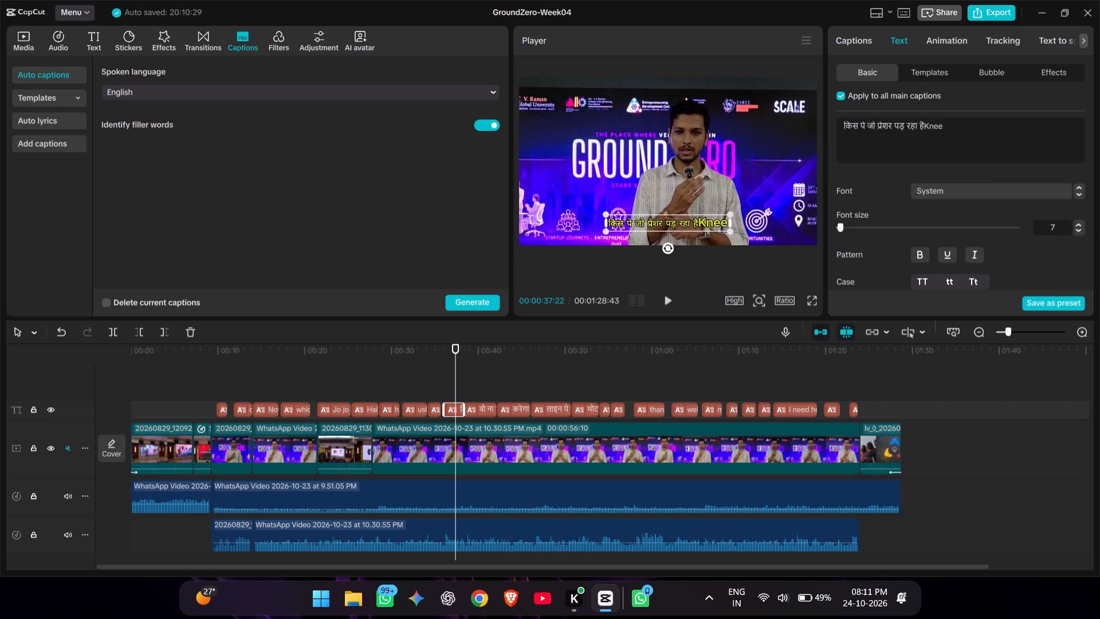
{"action": "left_click", "coordinate": [954, 128]}
{"action": "key", "text": "space"}
{"action": "type", "text": "pe"}
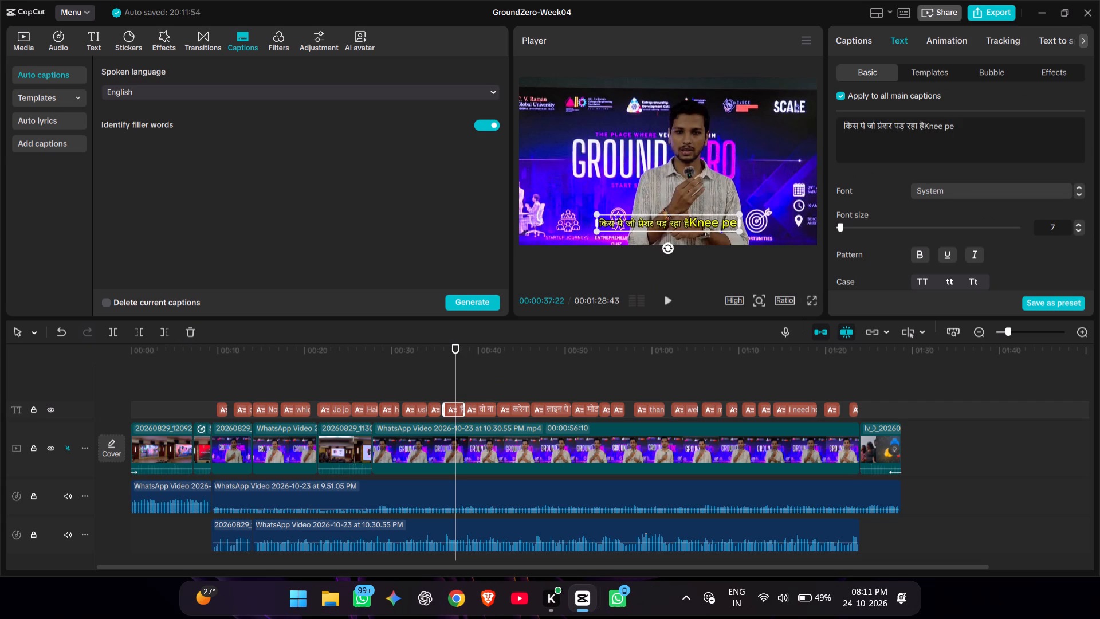
{"action": "key", "text": "space"}
{"action": "type", "text": "jo"}
{"action": "key", "text": "space"}
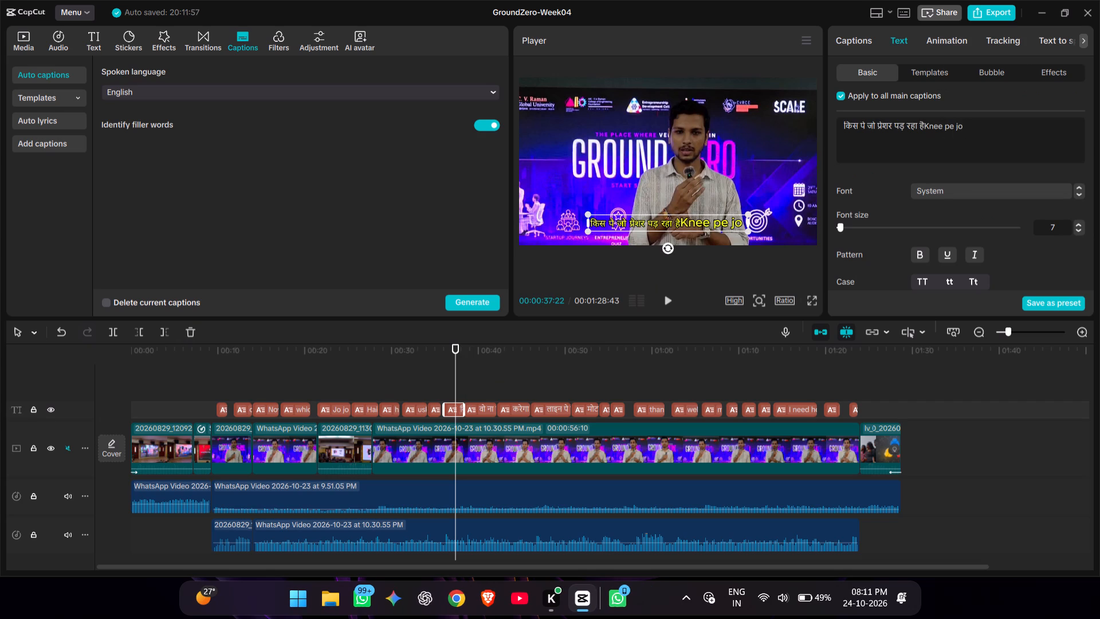
{"action": "type", "text": "pres"}
{"action": "type", "text": "hure"}
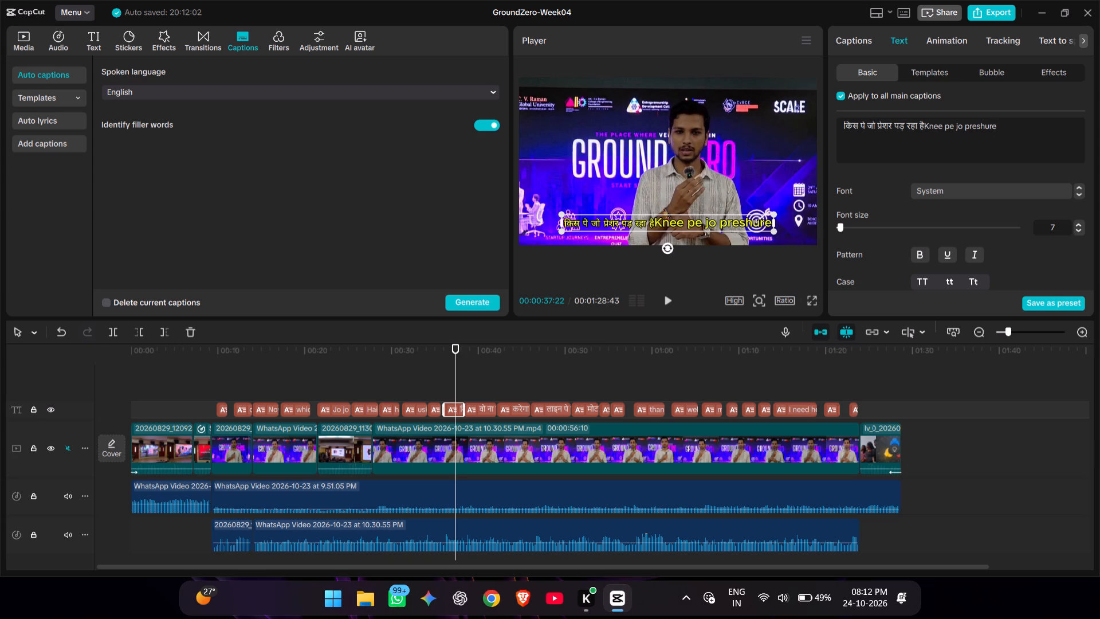
{"action": "key", "text": "Left"}
{"action": "key", "text": "Left"}
{"action": "key", "text": "Left"}
{"action": "key", "text": "BackSpace"}
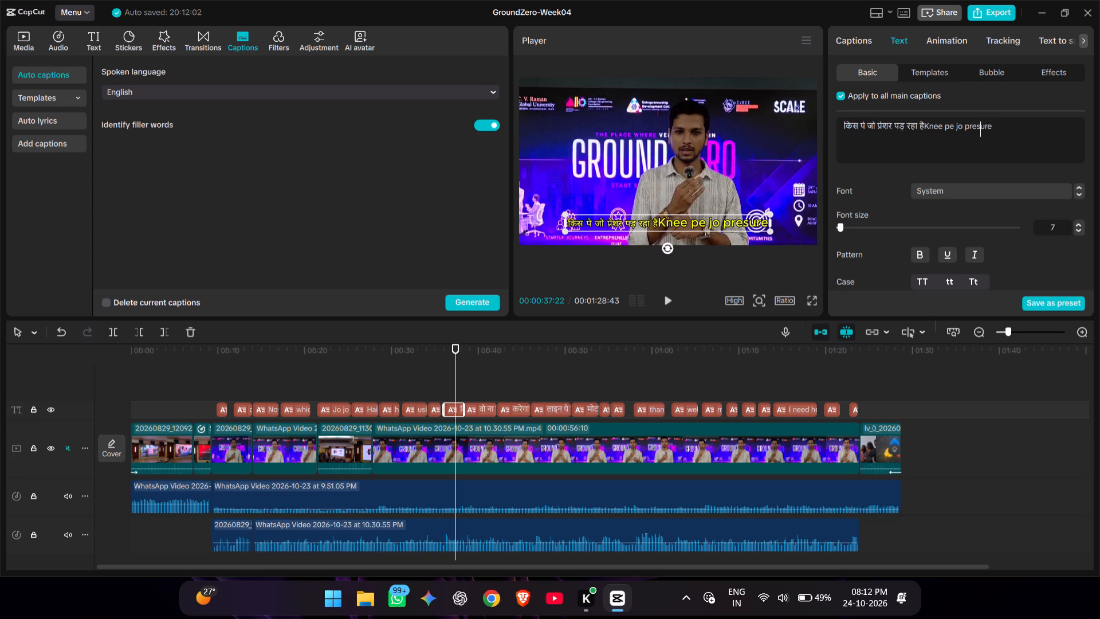
{"action": "key", "text": "s"}
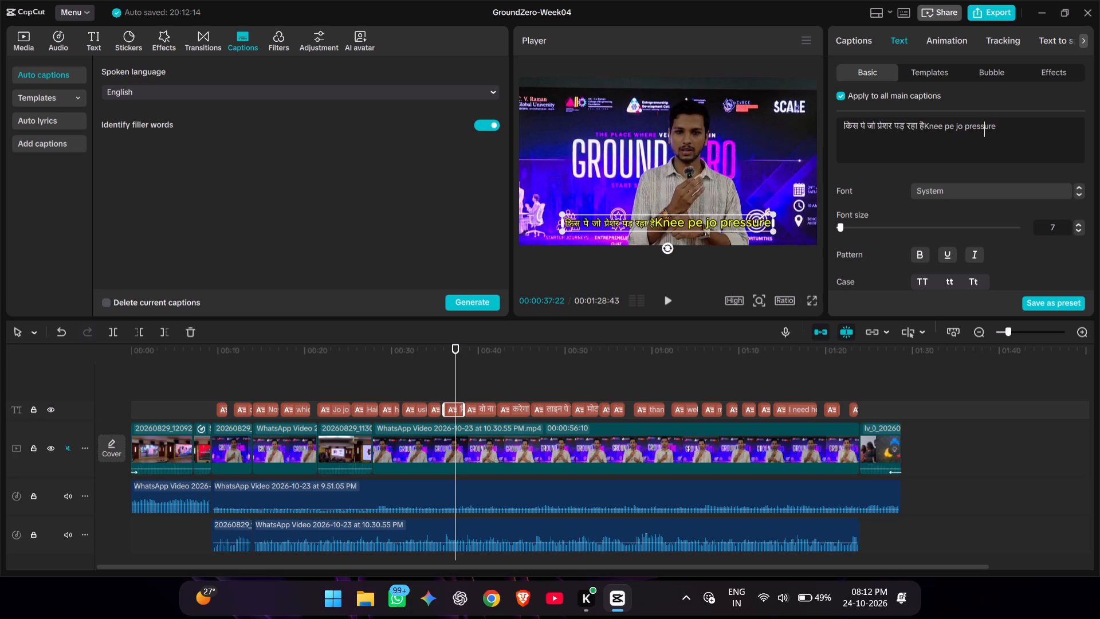
Finish the same caption's romanised wording by adding "pad rha hai" after "pressure".
{"action": "key", "text": "Right"}
{"action": "key", "text": "Right"}
{"action": "key", "text": "Right"}
{"action": "key", "text": "Right"}
{"action": "key", "text": "space"}
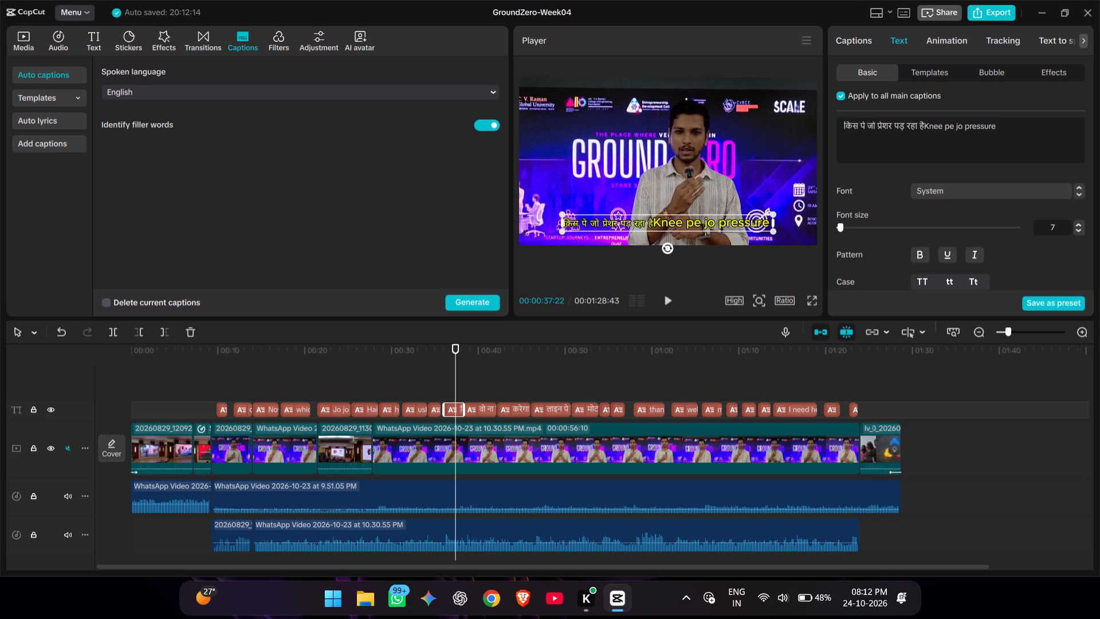
{"action": "type", "text": "pad rha hai"}
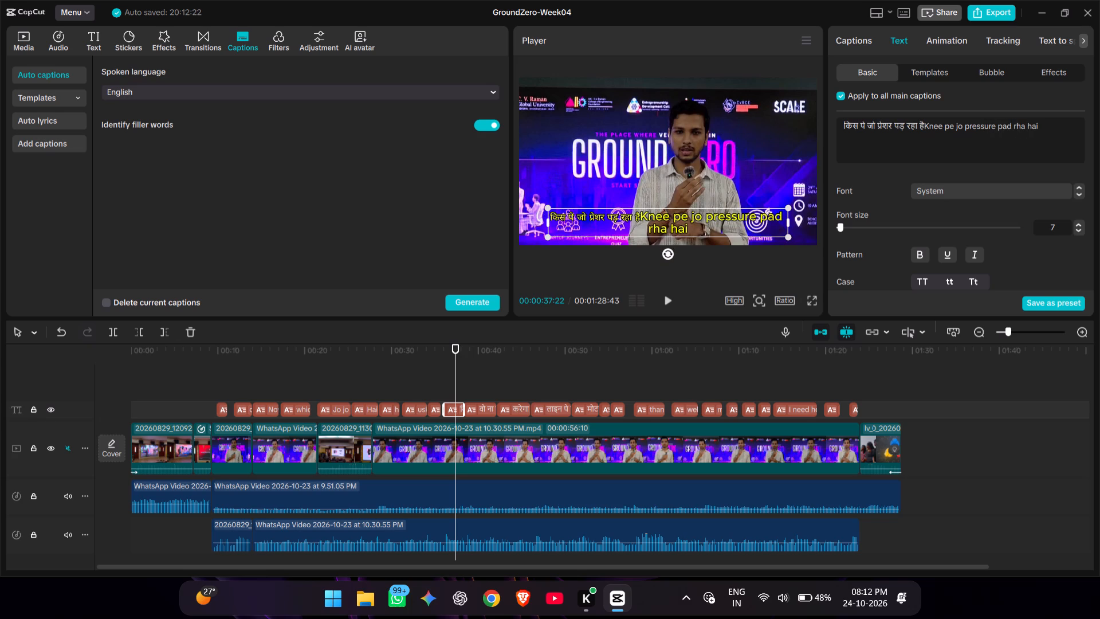
Delete the Hindi-script text before "Knee" so the caption reads "Knee pe jo pressure pad rha hai".
{"action": "left_click", "coordinate": [926, 124]}
{"action": "key", "text": "BackSpace"}
{"action": "key", "text": "BackSpace"}
{"action": "key", "text": "BackSpace"}
{"action": "key", "text": "BackSpace"}
{"action": "key", "text": "BackSpace"}
{"action": "key", "text": "BackSpace"}
{"action": "key", "text": "BackSpace"}
{"action": "key", "text": "BackSpace"}
{"action": "key", "text": "BackSpace"}
{"action": "key", "text": "BackSpace"}
{"action": "key", "text": "BackSpace"}
{"action": "key", "text": "BackSpace"}
{"action": "key", "text": "BackSpace"}
{"action": "key", "text": "BackSpace"}
{"action": "key", "text": "BackSpace"}
{"action": "key", "text": "BackSpace"}
{"action": "key", "text": "BackSpace"}
{"action": "key", "text": "BackSpace"}
{"action": "key", "text": "BackSpace"}
{"action": "key", "text": "BackSpace"}
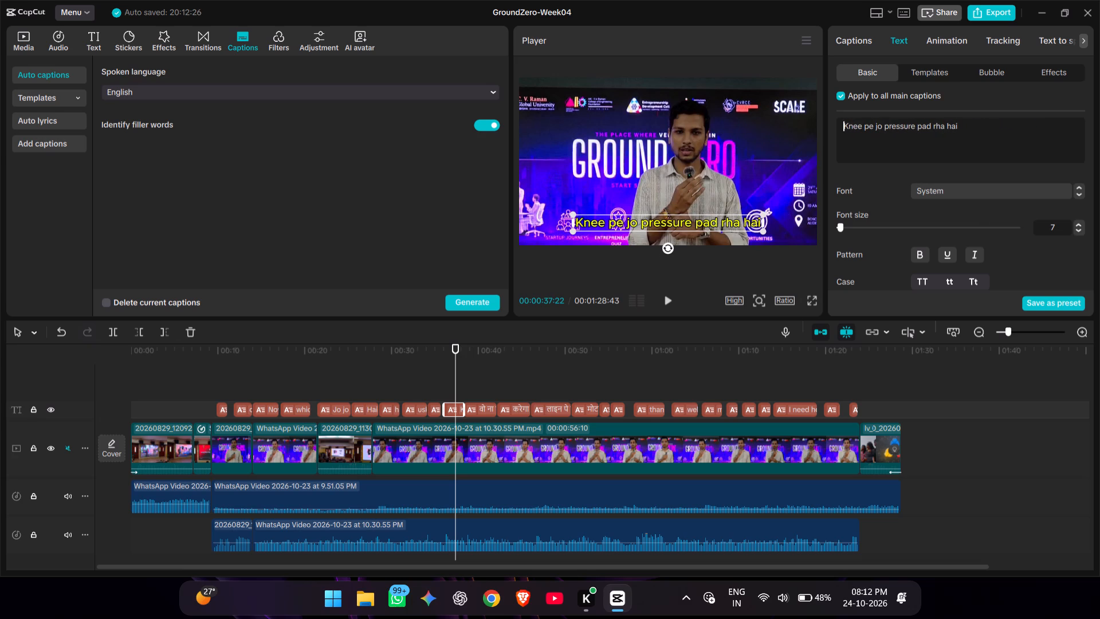
Change "Knee" to "Knees" in the caption near 37 s.
{"action": "left_click", "coordinate": [863, 124]}
{"action": "key", "text": "s"}
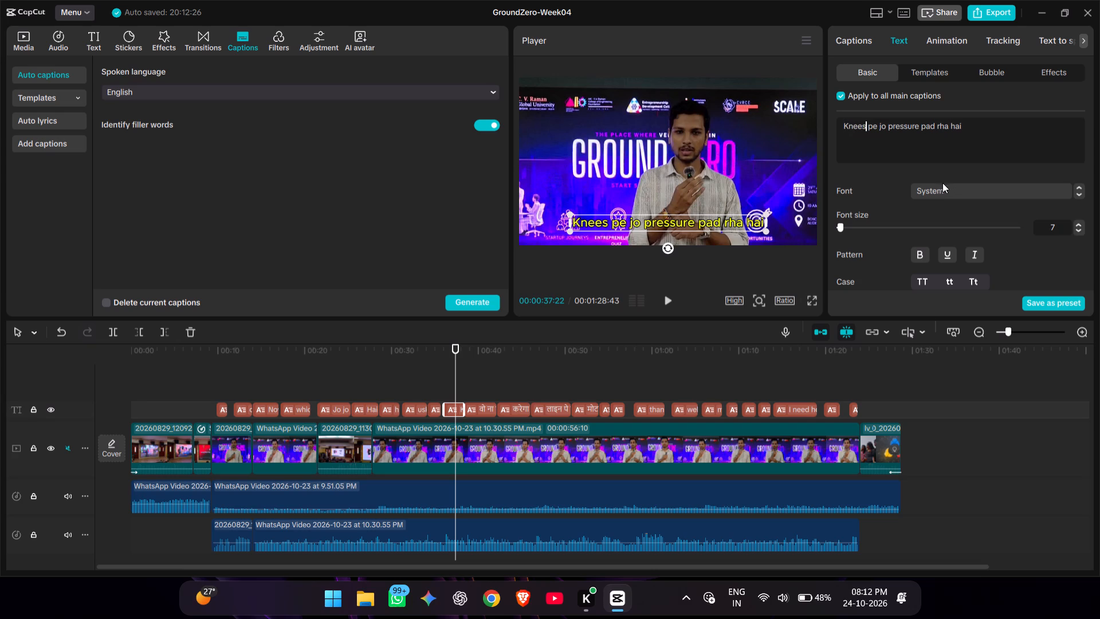
Replay the section from about 33 s to 38 s to check the "Knees pe jo pressure pad rha hai" caption.
{"action": "left_click", "coordinate": [448, 372]}
{"action": "left_click", "coordinate": [664, 303]}
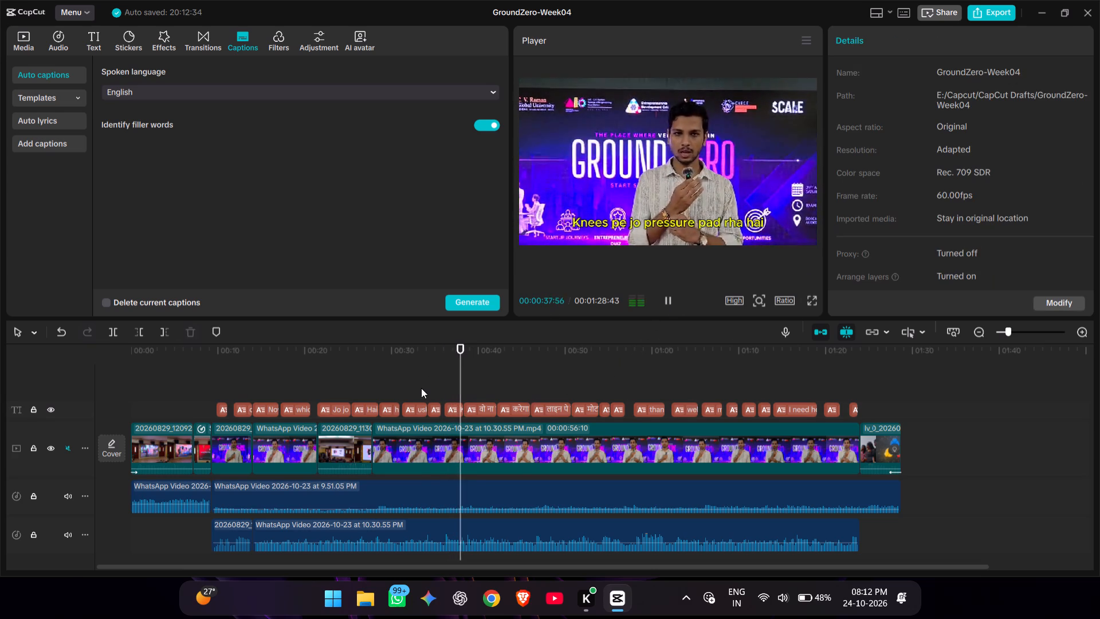
{"action": "left_click", "coordinate": [421, 387]}
{"action": "left_click", "coordinate": [669, 305]}
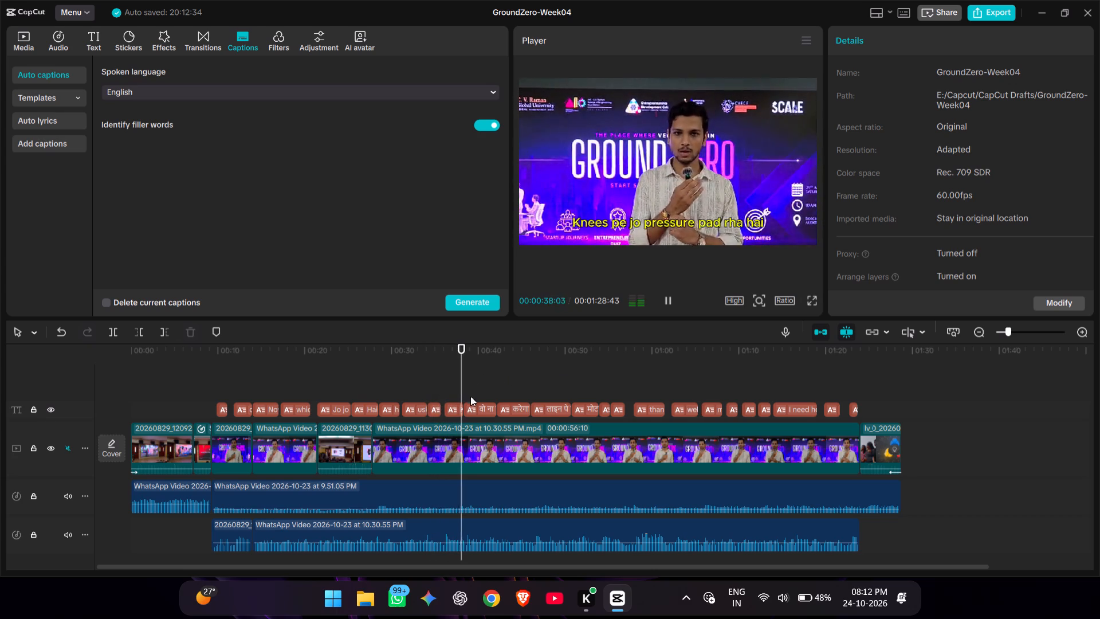
{"action": "left_click", "coordinate": [453, 389]}
{"action": "left_click_drag", "start_coordinate": [453, 389], "coordinate": [457, 390]}
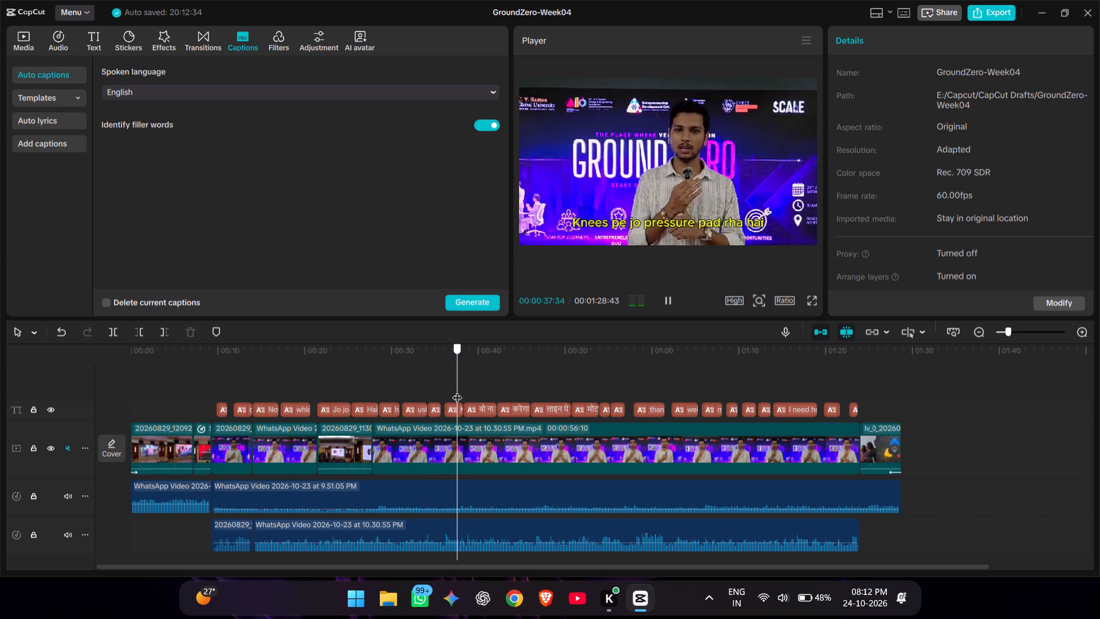
{"action": "left_click_drag", "start_coordinate": [457, 390], "coordinate": [466, 391]}
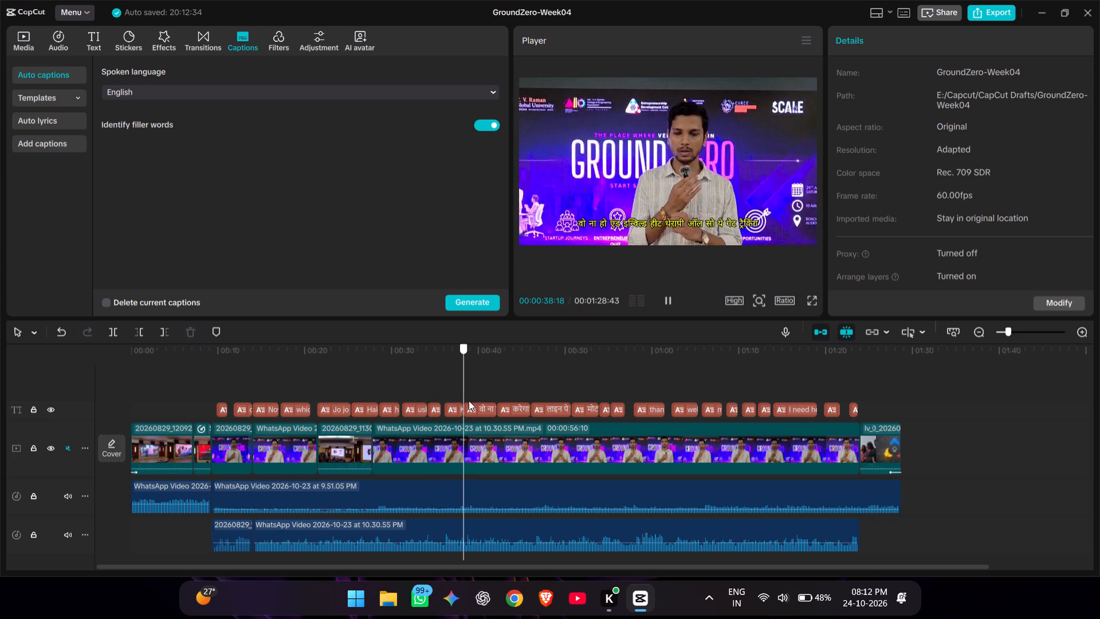
Append the romanised wording "wo na ho and in-built" to the Hindi-script caption starting near 38 s.
{"action": "left_click", "coordinate": [474, 412]}
{"action": "left_click", "coordinate": [1023, 150]}
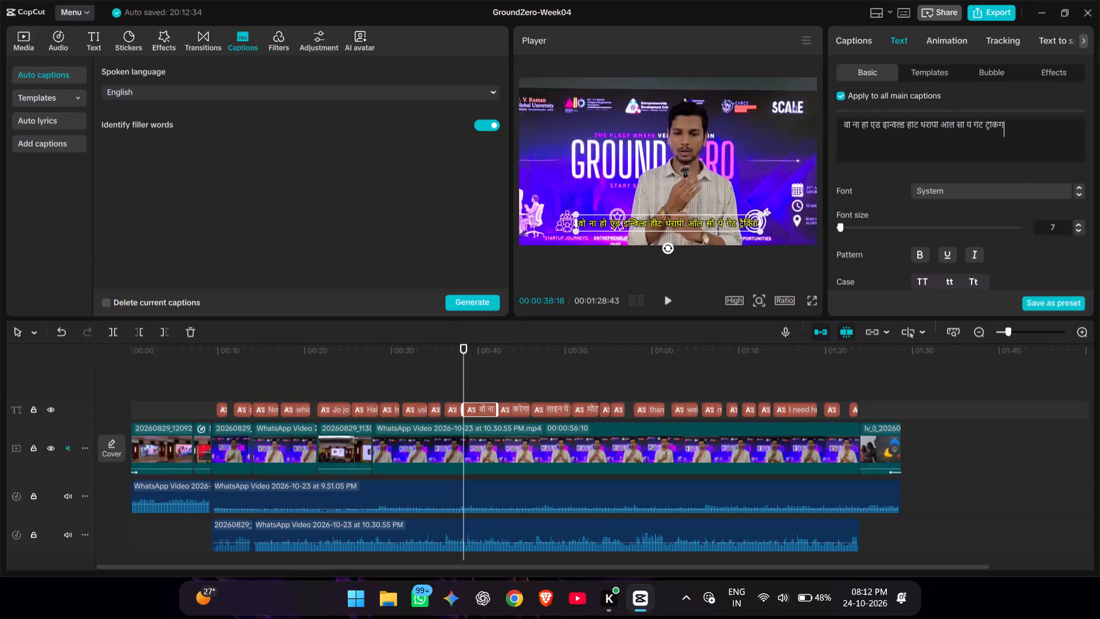
{"action": "key", "text": "space"}
{"action": "type", "text": "wo na ho"}
{"action": "key", "text": "space"}
{"action": "type", "text": "and"}
{"action": "key", "text": "space"}
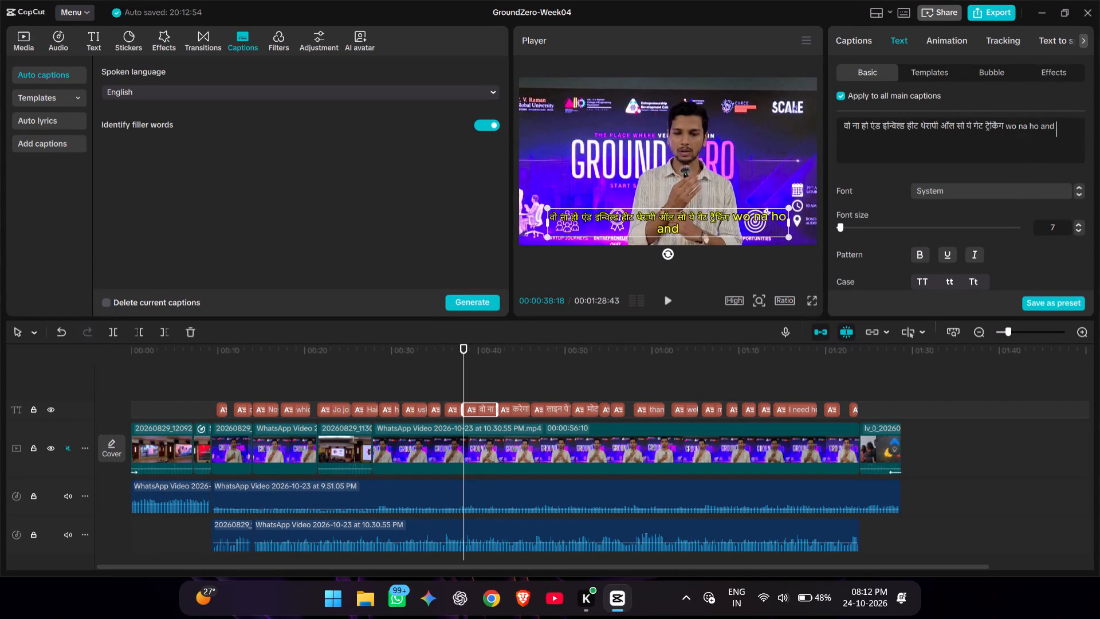
{"action": "type", "text": "inbuilt"}
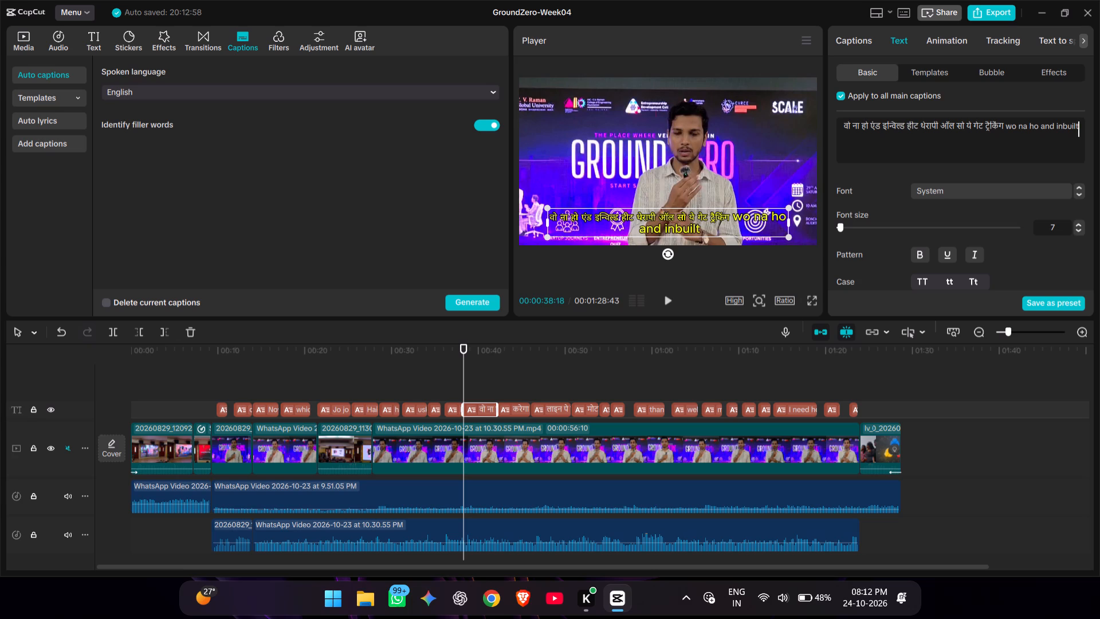
{"action": "key", "text": "Left"}
{"action": "key", "text": "Left"}
{"action": "key", "text": "Left"}
{"action": "key", "text": "Left"}
{"action": "key", "text": "Left"}
{"action": "key", "text": "minus"}
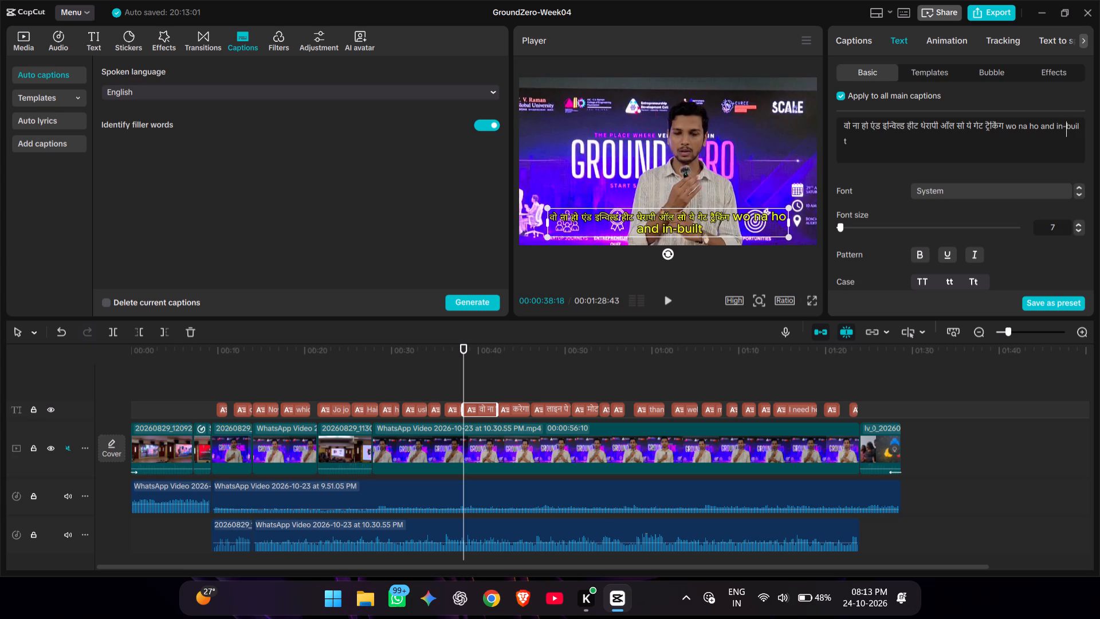
Play the section from about 38 s to 40 s and append "heat therapy" to its caption's romanised text.
{"action": "left_click", "coordinate": [666, 298]}
{"action": "left_click", "coordinate": [666, 298]}
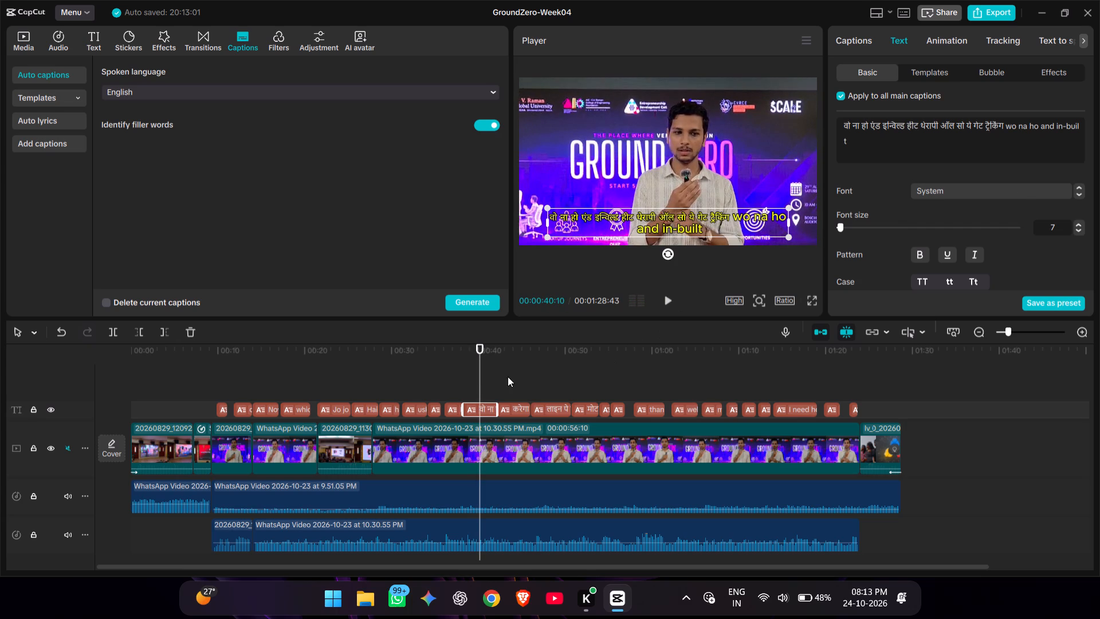
{"action": "left_click", "coordinate": [1068, 135]}
{"action": "left_click", "coordinate": [1032, 148]}
{"action": "key", "text": "space"}
{"action": "type", "text": "heat"}
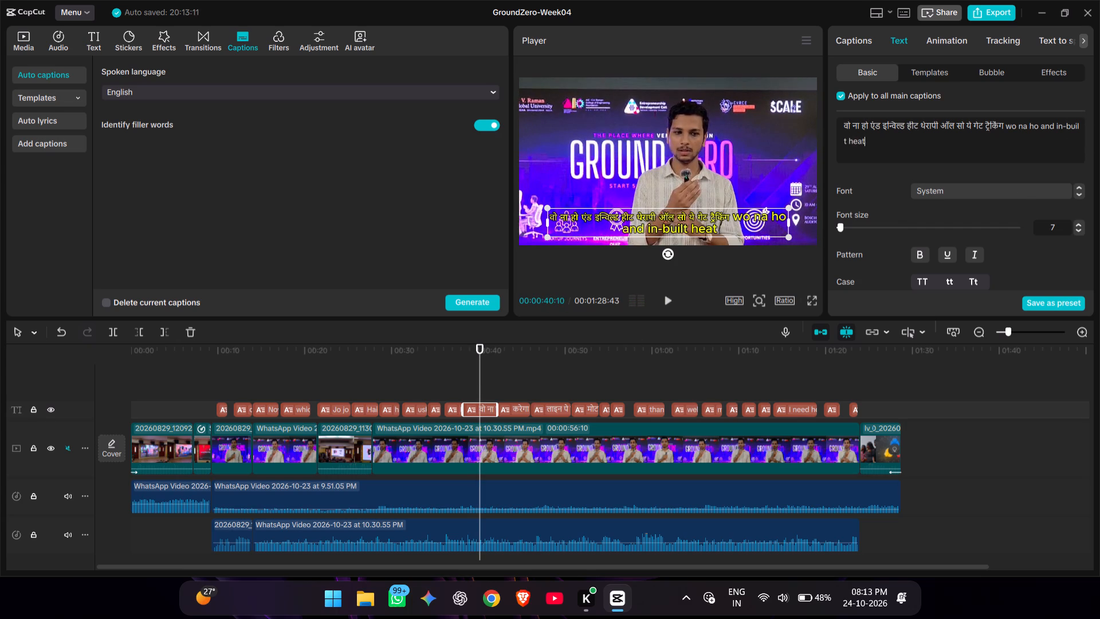
{"action": "key", "text": "space"}
{"action": "type", "text": "therapy"}
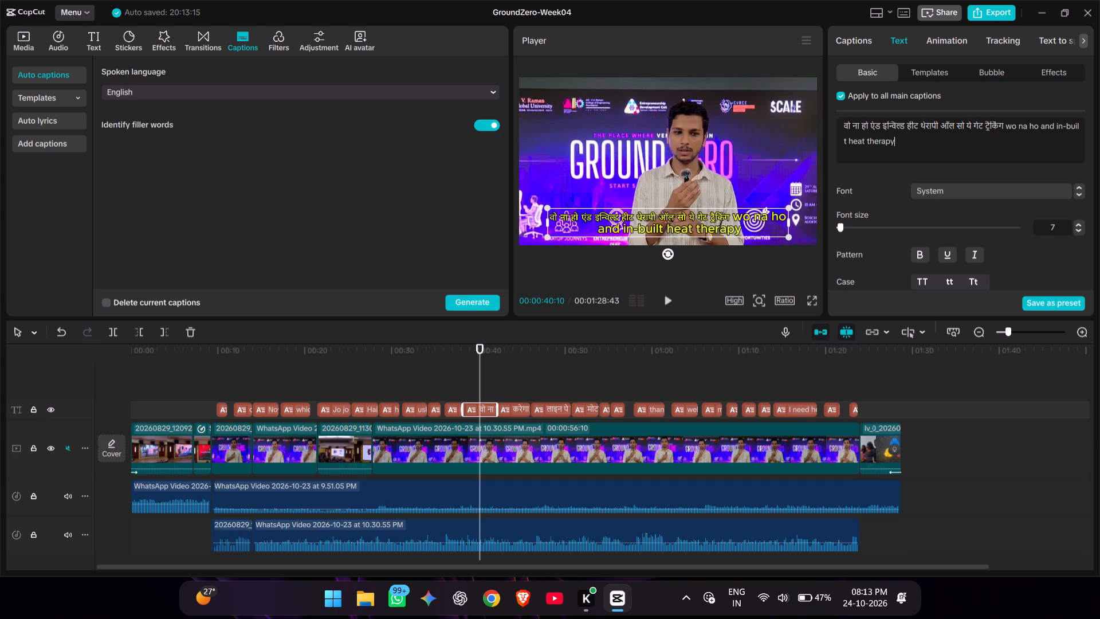
Delete the Hindi-script words between "वो ना" and "ऑल सो" in the caption starting near 38 s.
{"action": "left_click_drag", "start_coordinate": [941, 123], "coordinate": [858, 124]}
{"action": "key", "text": "BackSpace"}
Replay the caption starting near 38 s and append "also ye gate tracking" after "heat therapy".
{"action": "left_click", "coordinate": [667, 300]}
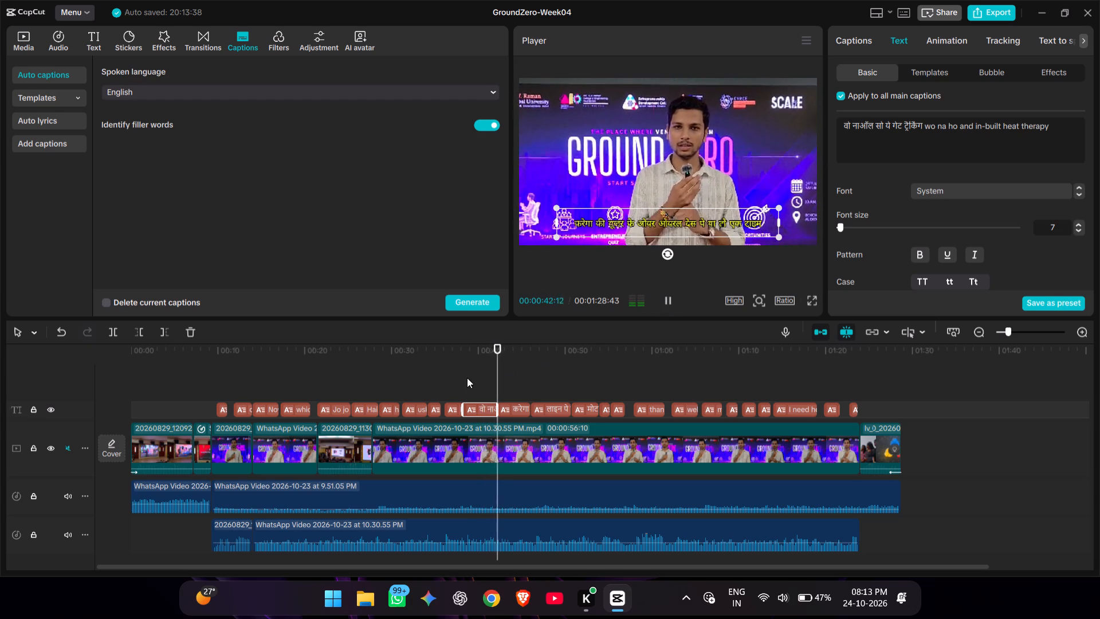
{"action": "triple_click", "coordinate": [478, 374]}
{"action": "left_click", "coordinate": [666, 301]}
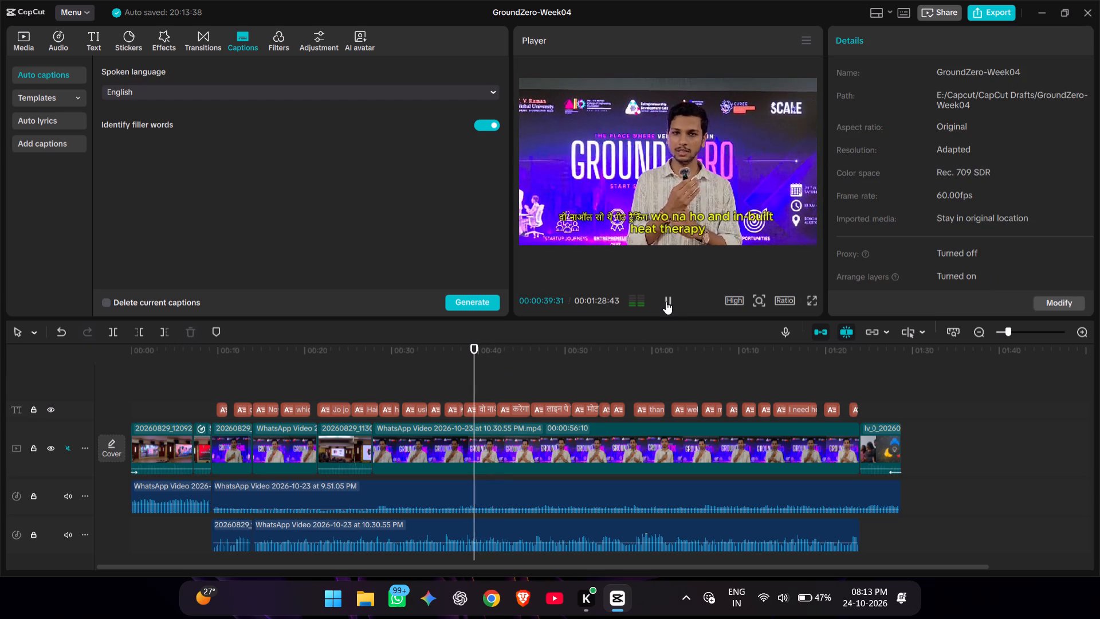
{"action": "left_click", "coordinate": [665, 301]}
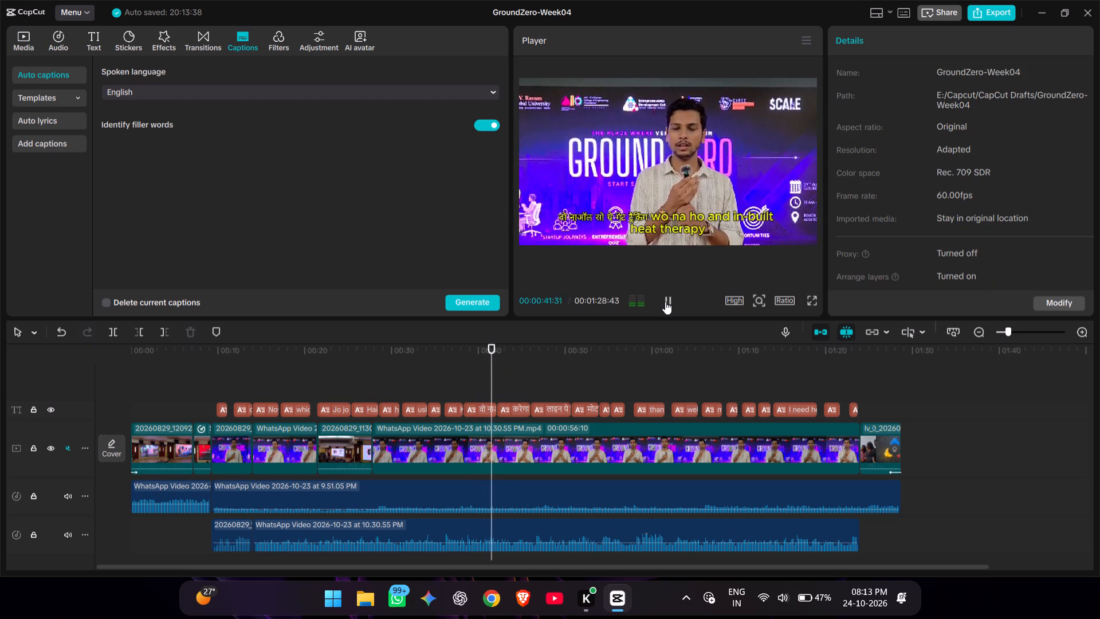
{"action": "left_click", "coordinate": [480, 408]}
{"action": "left_click", "coordinate": [1054, 129]}
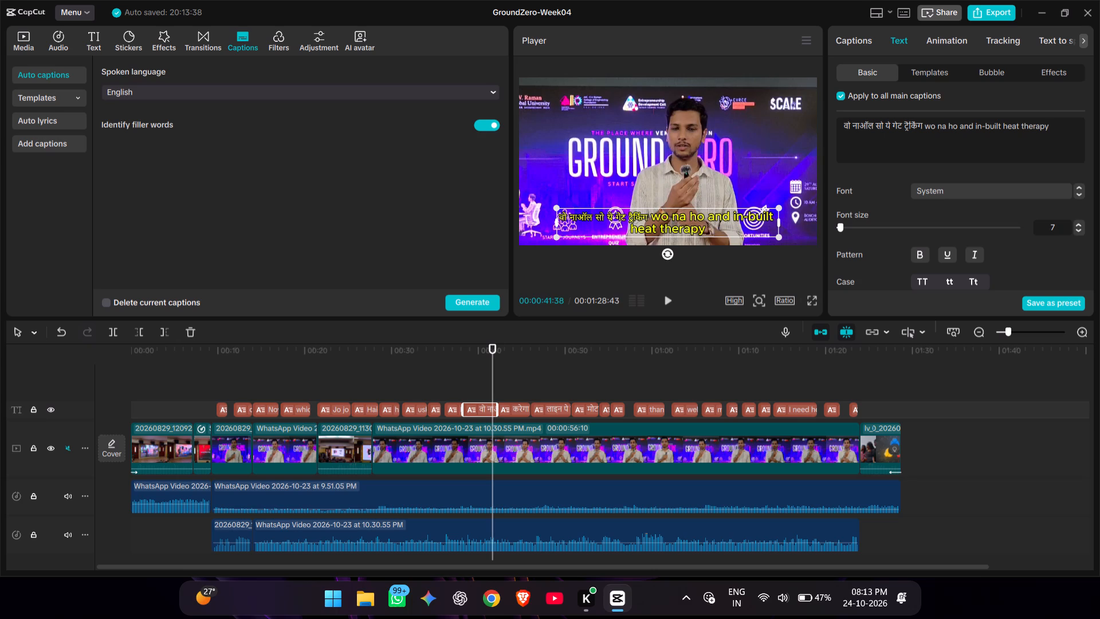
{"action": "key", "text": "space"}
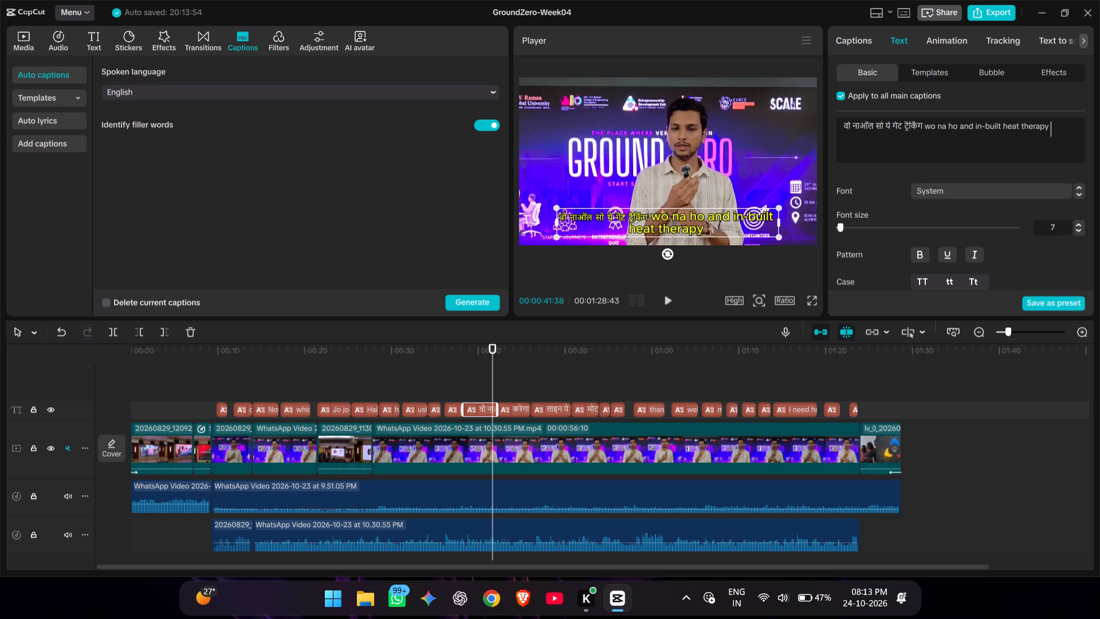
{"action": "type", "text": "also"}
{"action": "key", "text": "space"}
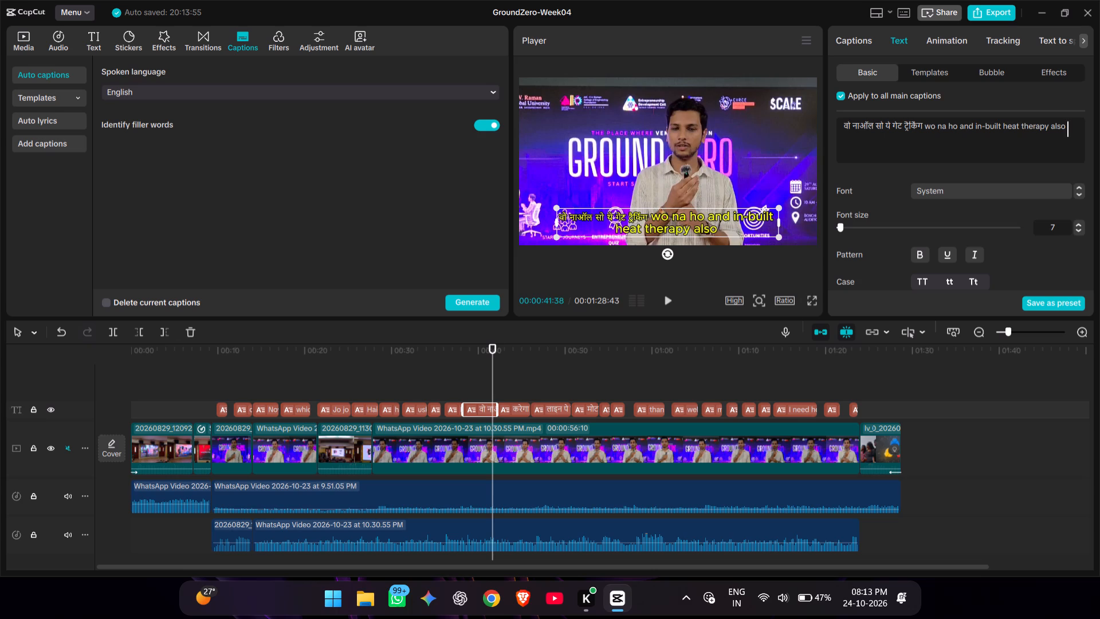
{"action": "type", "text": "ye"}
{"action": "key", "text": "space"}
{"action": "type", "text": "ga"}
{"action": "type", "text": "te"}
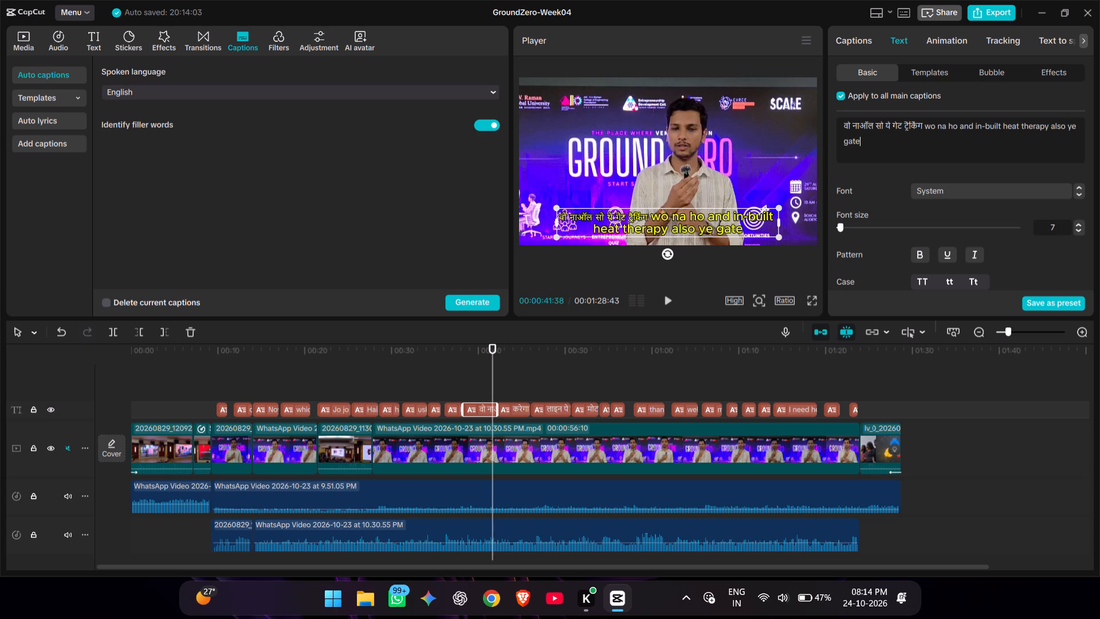
{"action": "key", "text": "space"}
{"action": "type", "text": "tracking"}
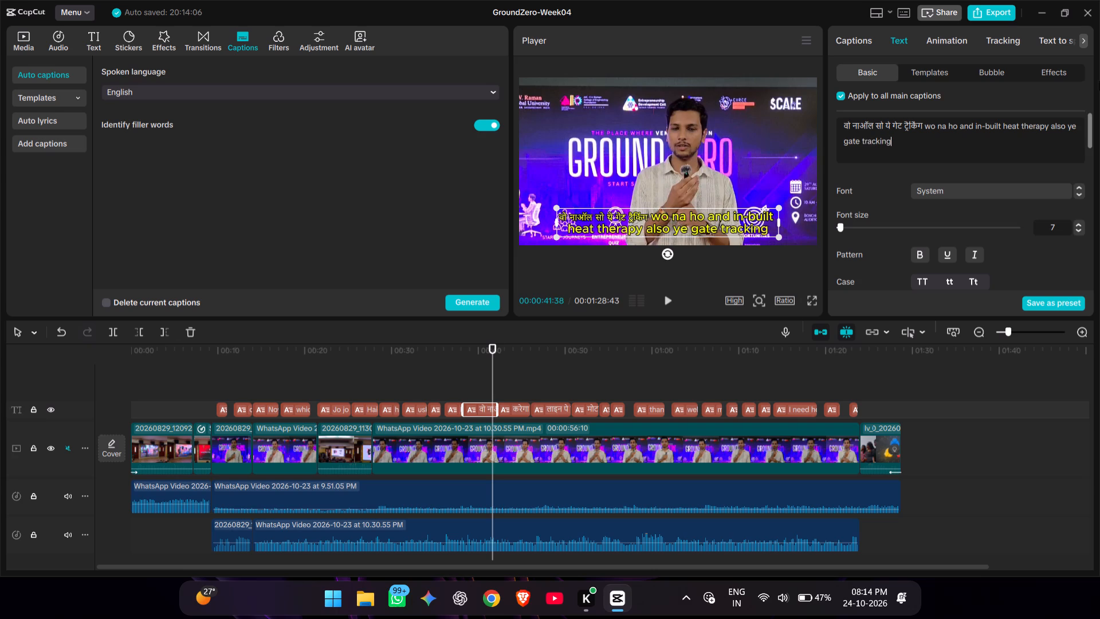
Delete the remaining Hindi-script text so the caption reads "wo na ho and in-built heat therapy also ye gate tracking".
{"action": "left_click_drag", "start_coordinate": [925, 123], "coordinate": [860, 127]}
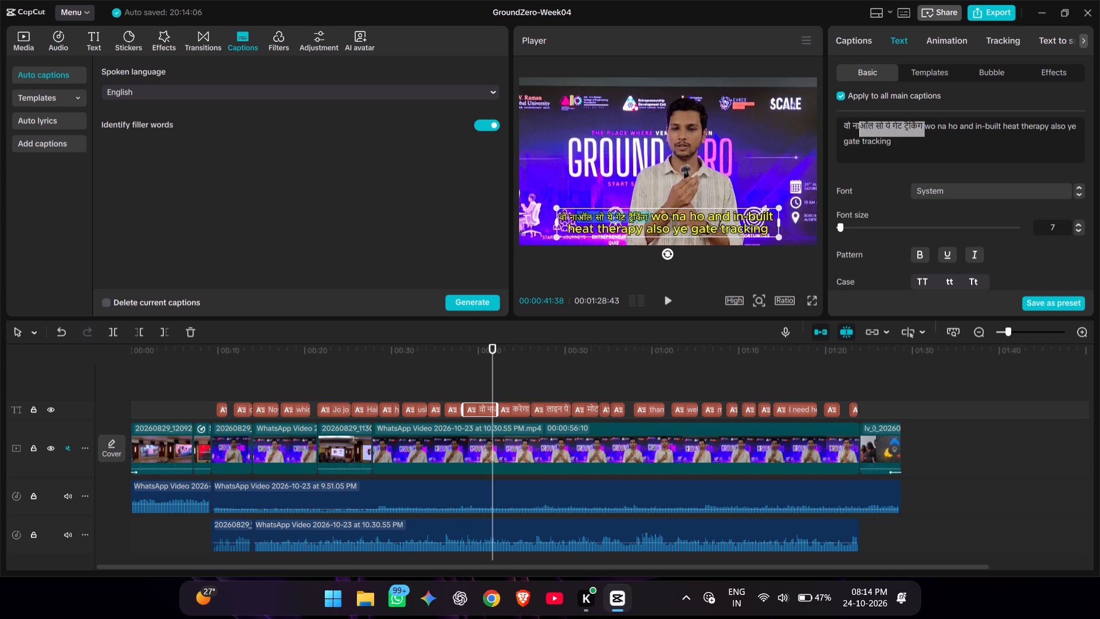
{"action": "left_click_drag", "start_coordinate": [860, 127], "coordinate": [859, 126]}
{"action": "key", "text": "BackSpace"}
{"action": "double_click", "coordinate": [461, 380]}
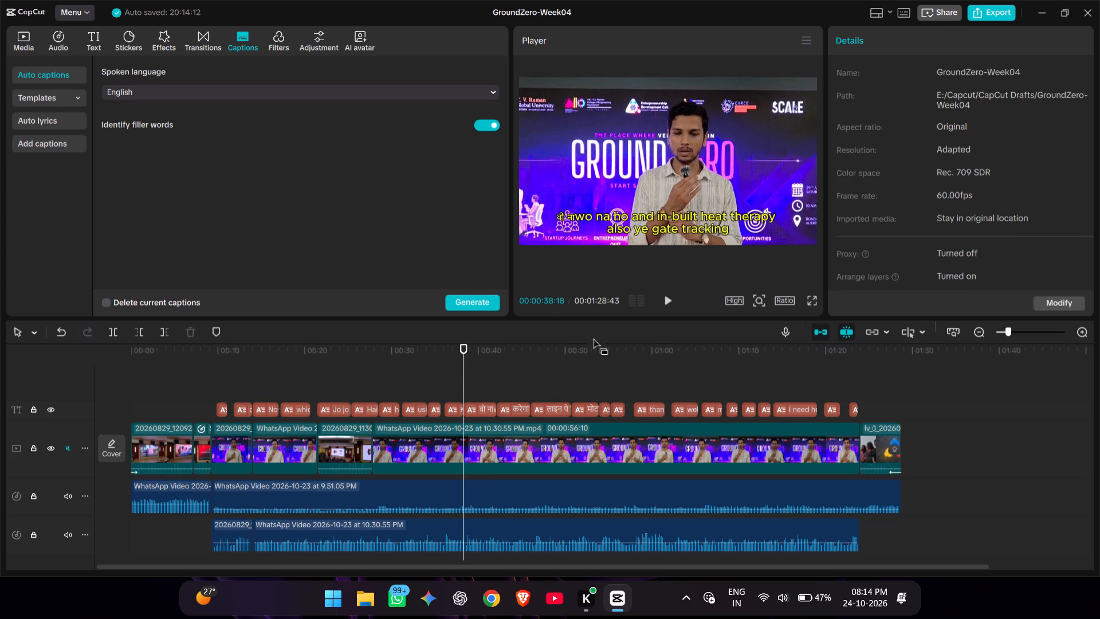
{"action": "left_click", "coordinate": [667, 305]}
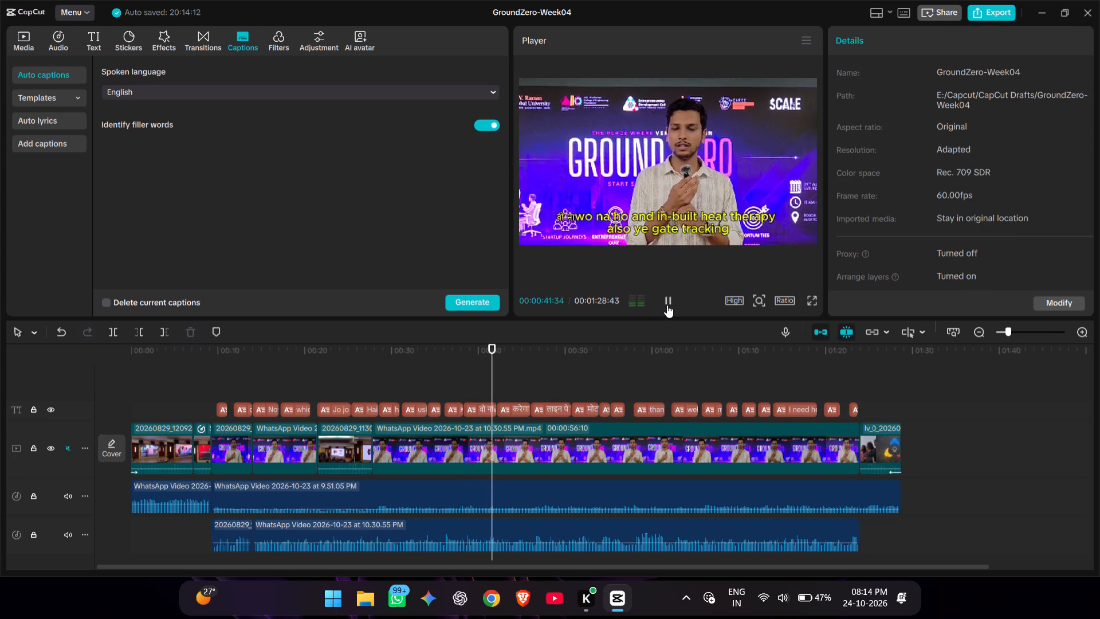
{"action": "left_click", "coordinate": [667, 305]}
{"action": "left_click", "coordinate": [484, 409]}
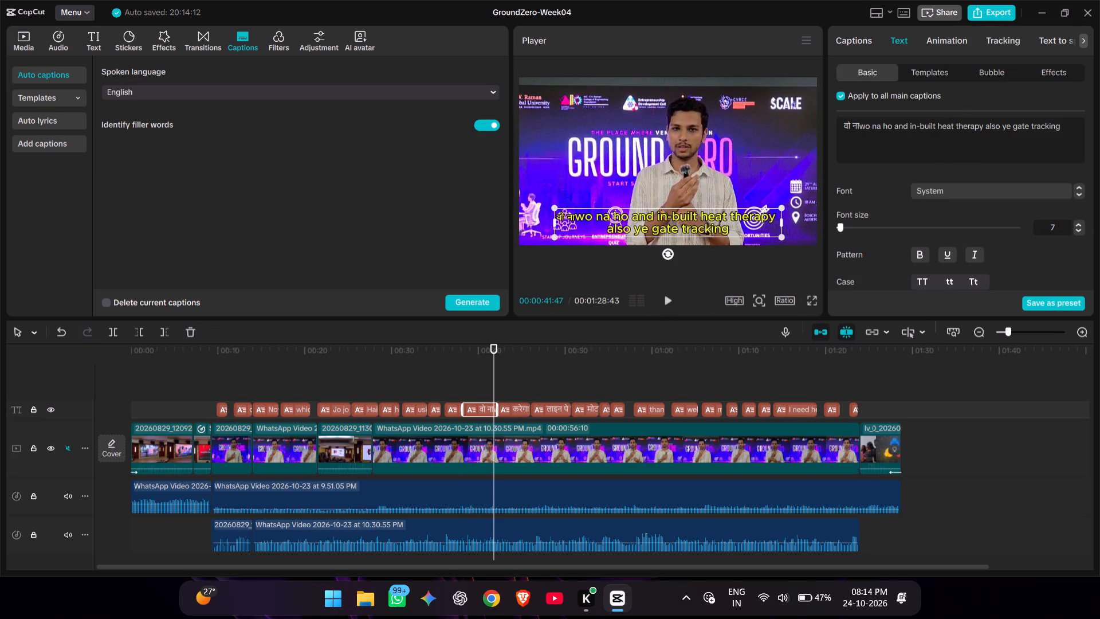
{"action": "left_click_drag", "start_coordinate": [860, 126], "coordinate": [796, 131]}
{"action": "key", "text": "BackSpace"}
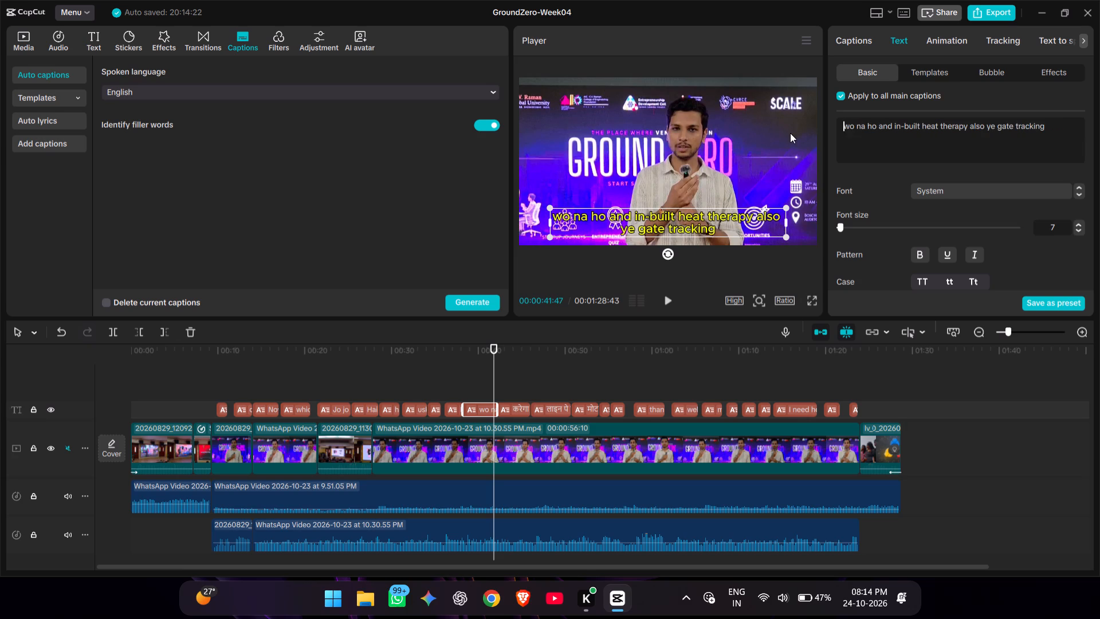
Replay the video from about 37 s to 48 s, then go back and select the Hindi-script caption starting near 42 s.
{"action": "left_click", "coordinate": [451, 374]}
{"action": "left_click", "coordinate": [663, 297]}
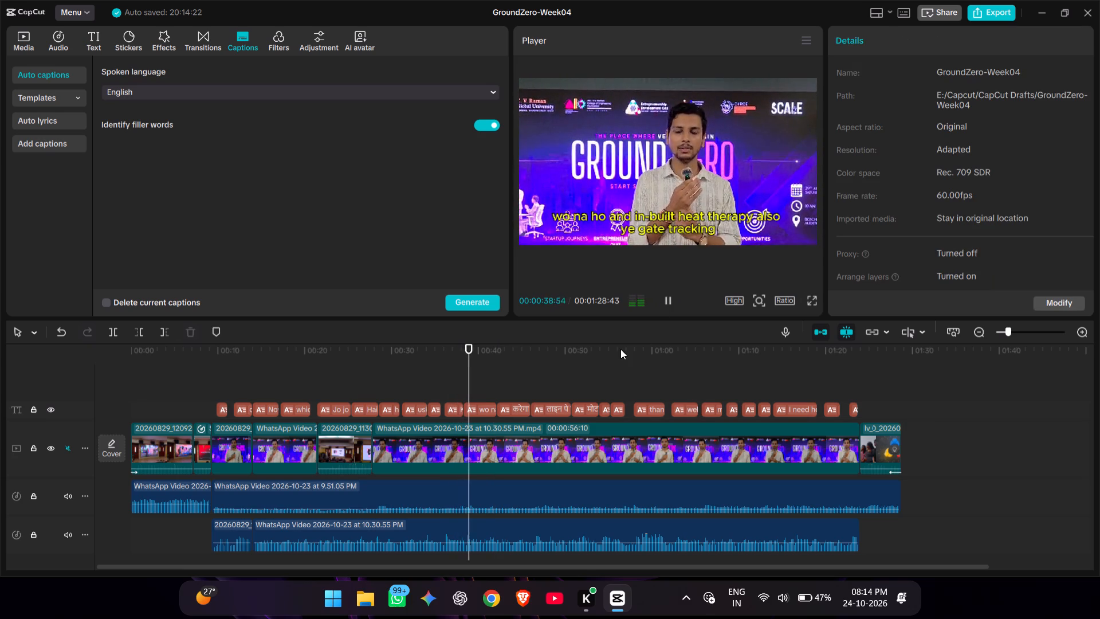
{"action": "left_click", "coordinate": [509, 410]}
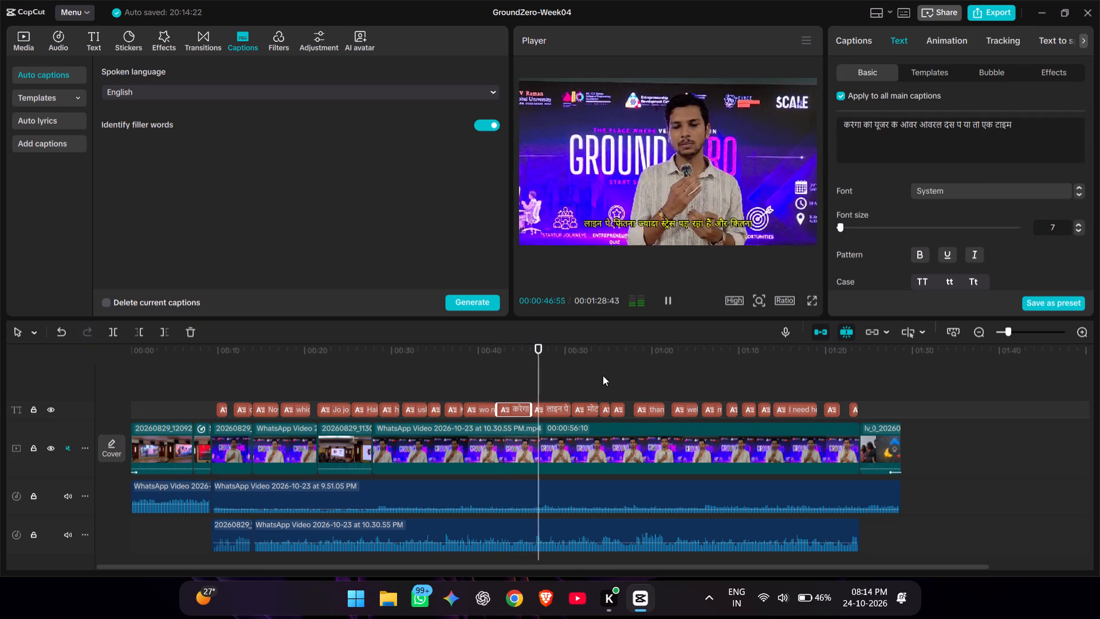
{"action": "left_click", "coordinate": [513, 378]}
{"action": "left_click", "coordinate": [517, 402]}
{"action": "left_click", "coordinate": [508, 404]}
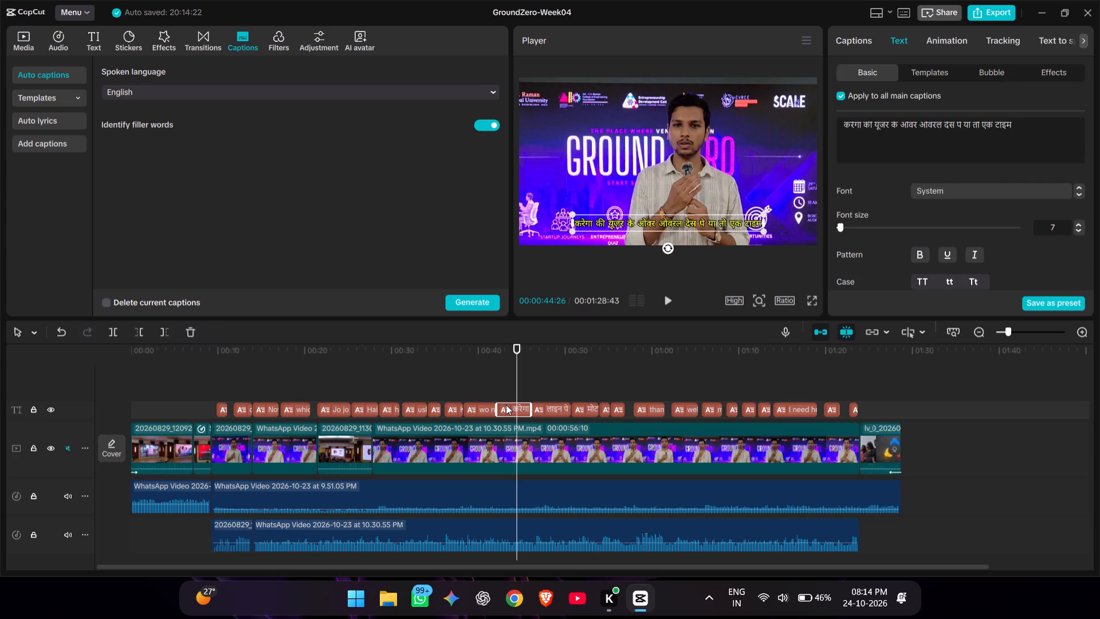
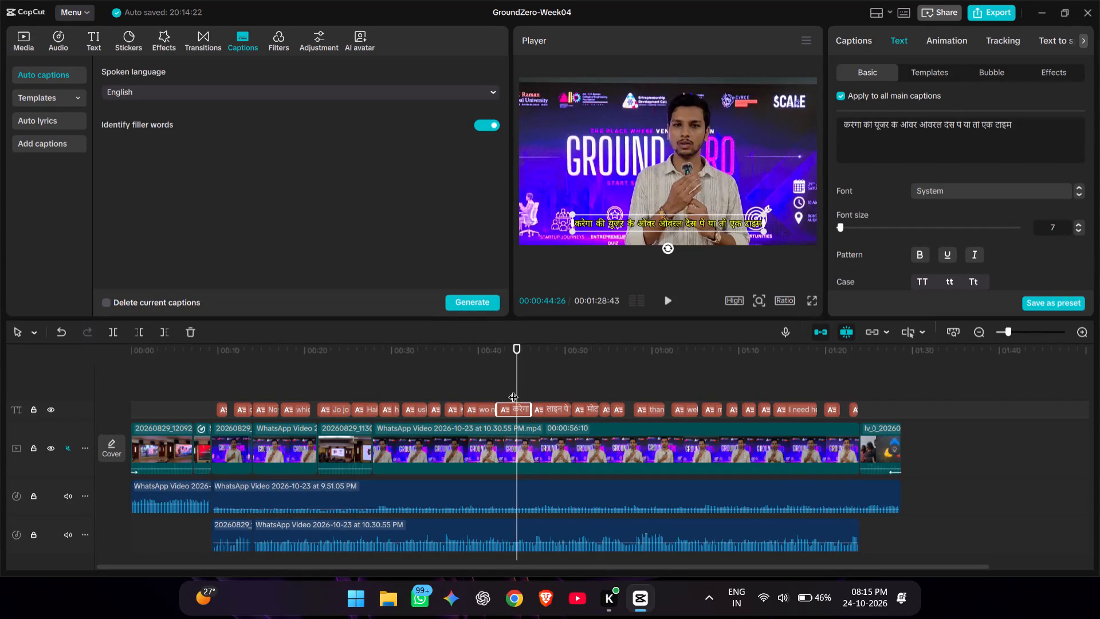
Append "karega ki user ko overall" after the Hindi-script text in the caption starting near 42 s.
{"action": "left_click", "coordinate": [1029, 135]}
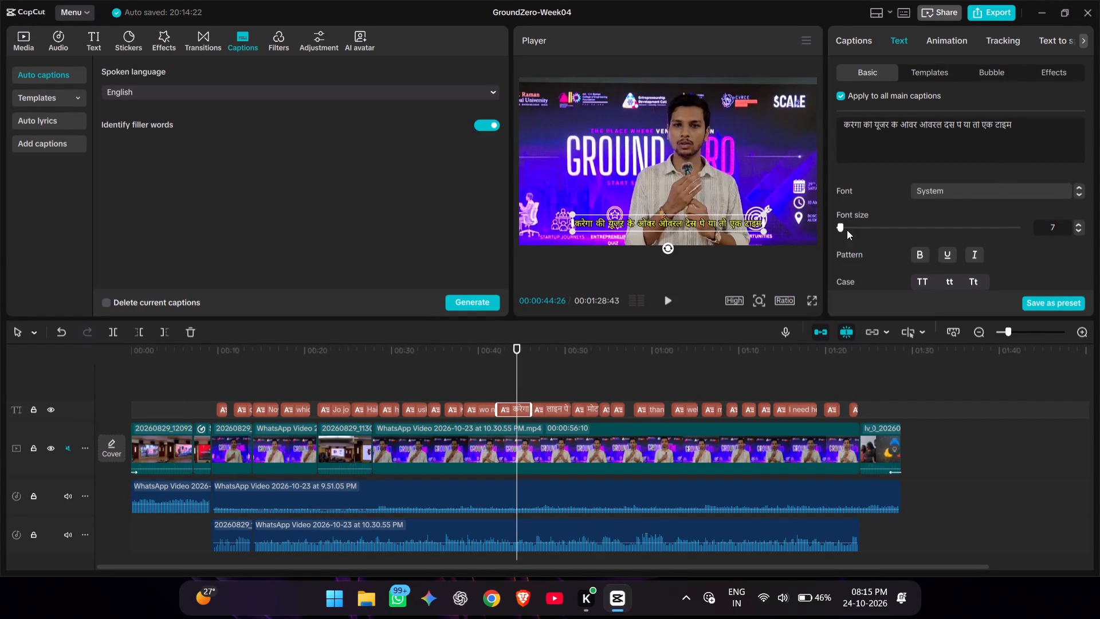
{"action": "double_click", "coordinate": [480, 387]}
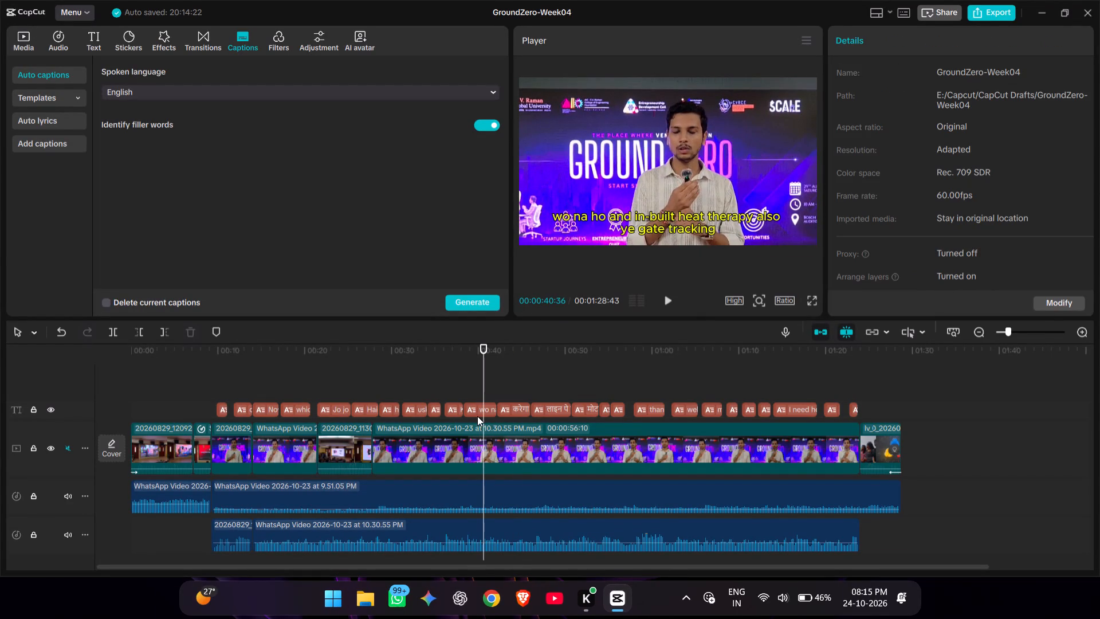
{"action": "left_click", "coordinate": [500, 387]}
{"action": "left_click_drag", "start_coordinate": [500, 387], "coordinate": [515, 384]}
{"action": "left_click", "coordinate": [513, 405]}
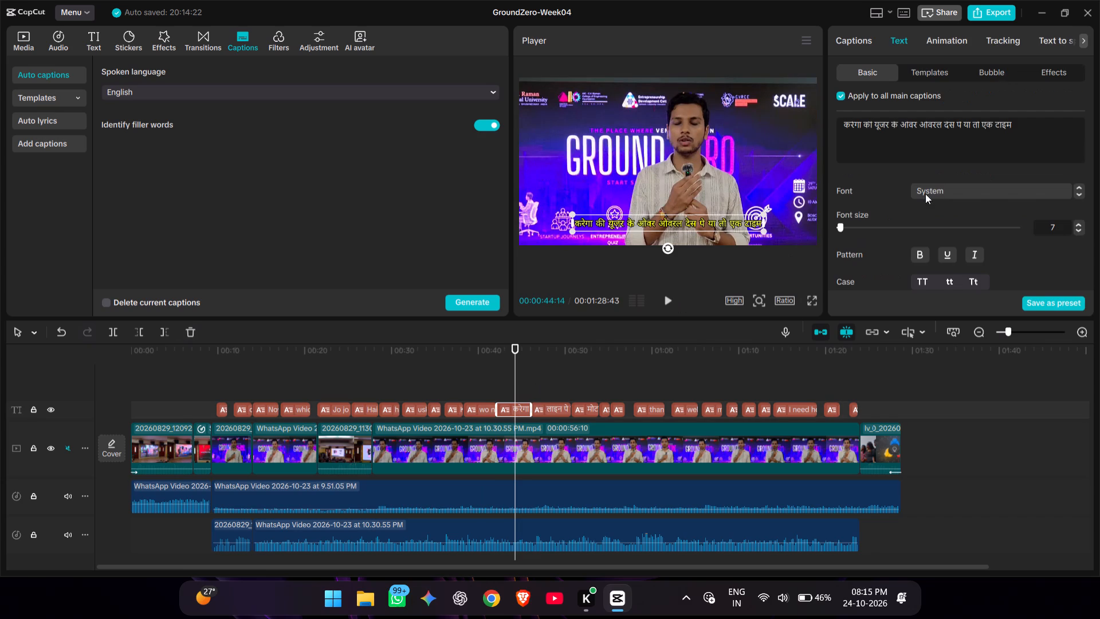
{"action": "left_click", "coordinate": [1028, 132]}
{"action": "type", "text": "karega"}
{"action": "key", "text": "space"}
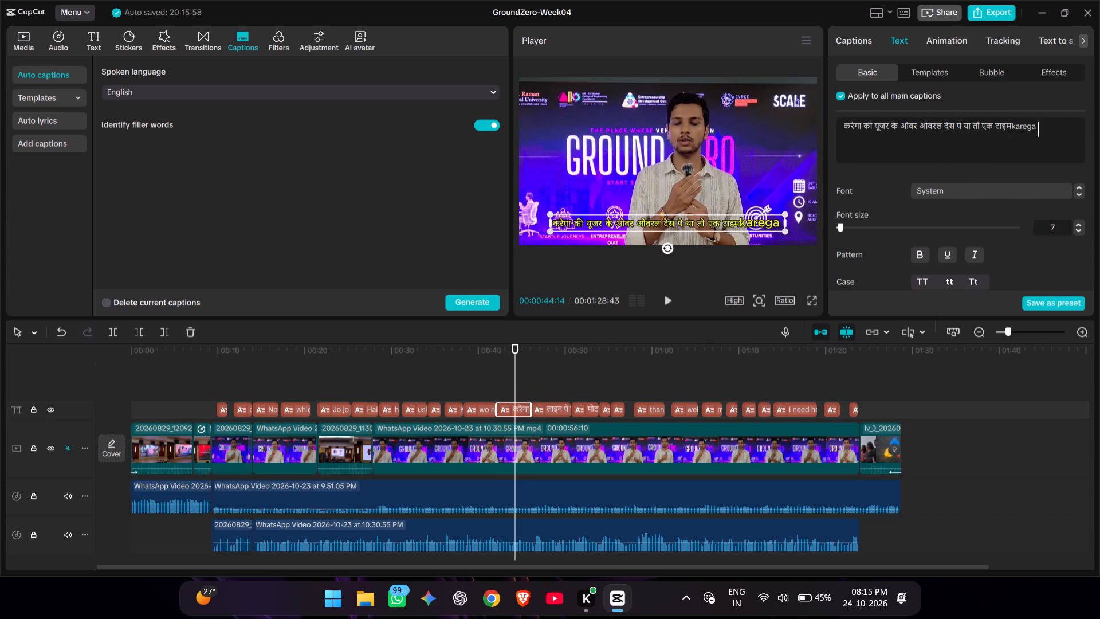
{"action": "type", "text": "ki user ko"}
{"action": "key", "text": "space"}
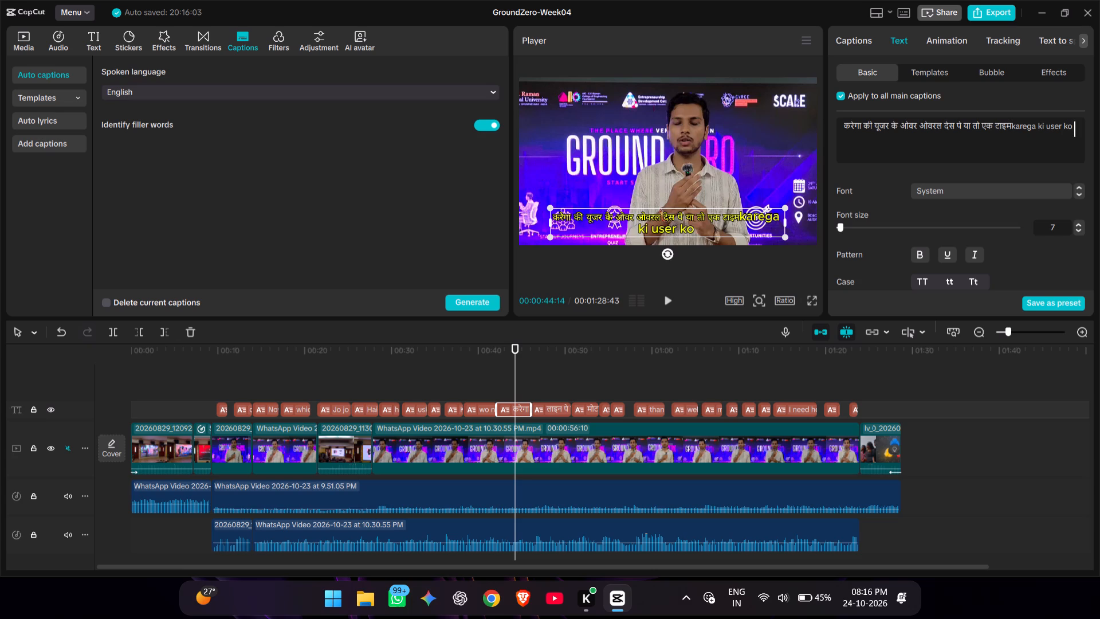
{"action": "type", "text": "over"}
{"action": "key", "text": "space"}
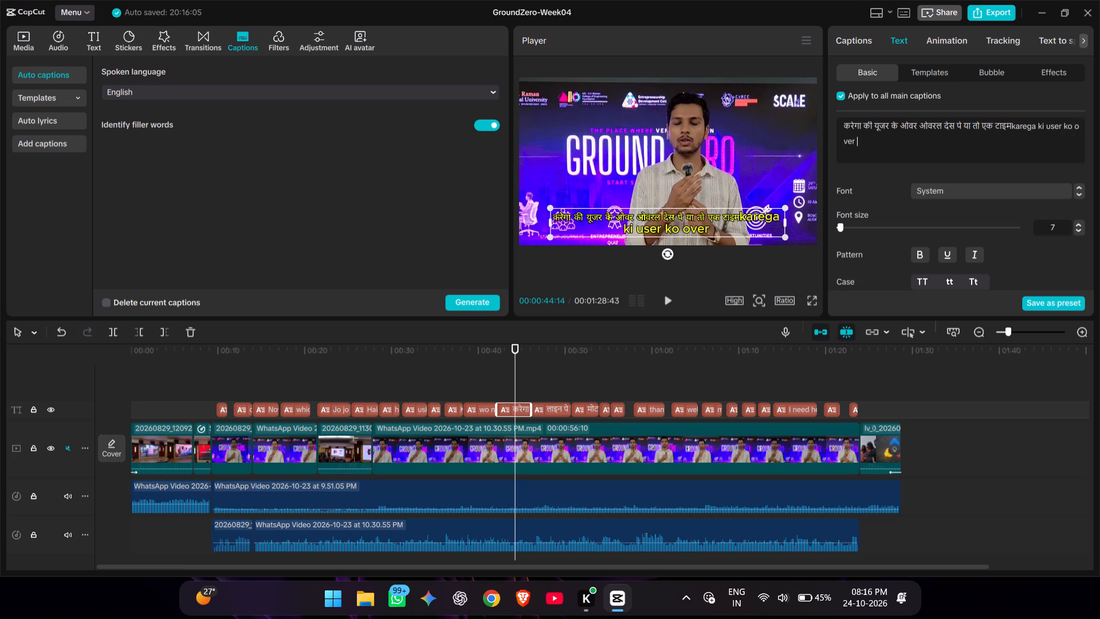
{"action": "key", "text": "BackSpace"}
{"action": "type", "text": "all"}
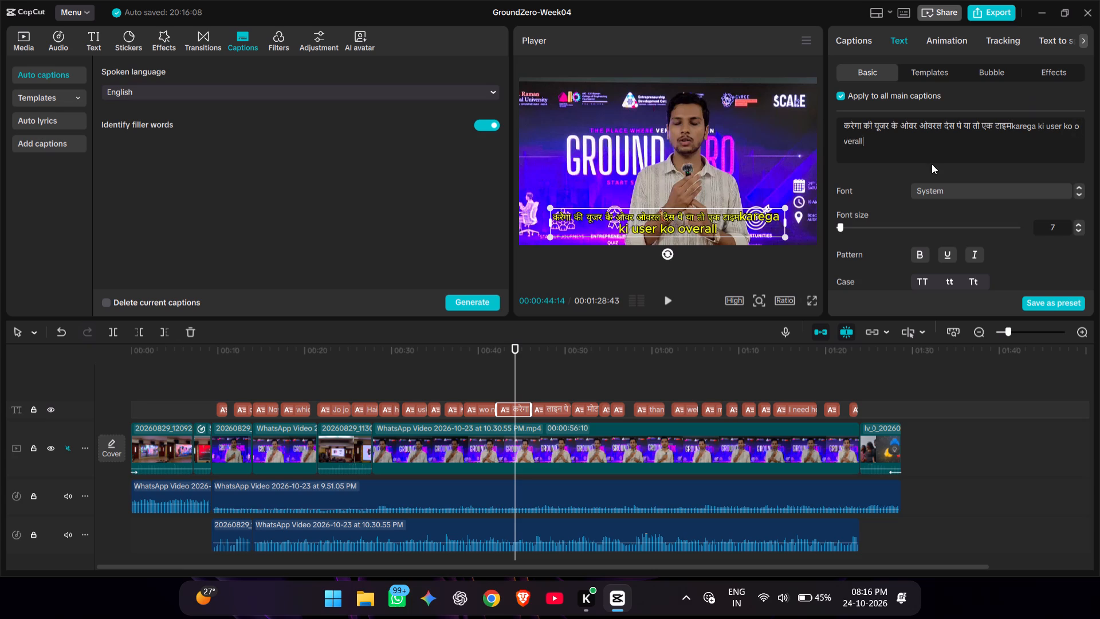
Replay the caption starting near 42 s and append " days pe ya to ek time" after "overall".
{"action": "double_click", "coordinate": [493, 378]}
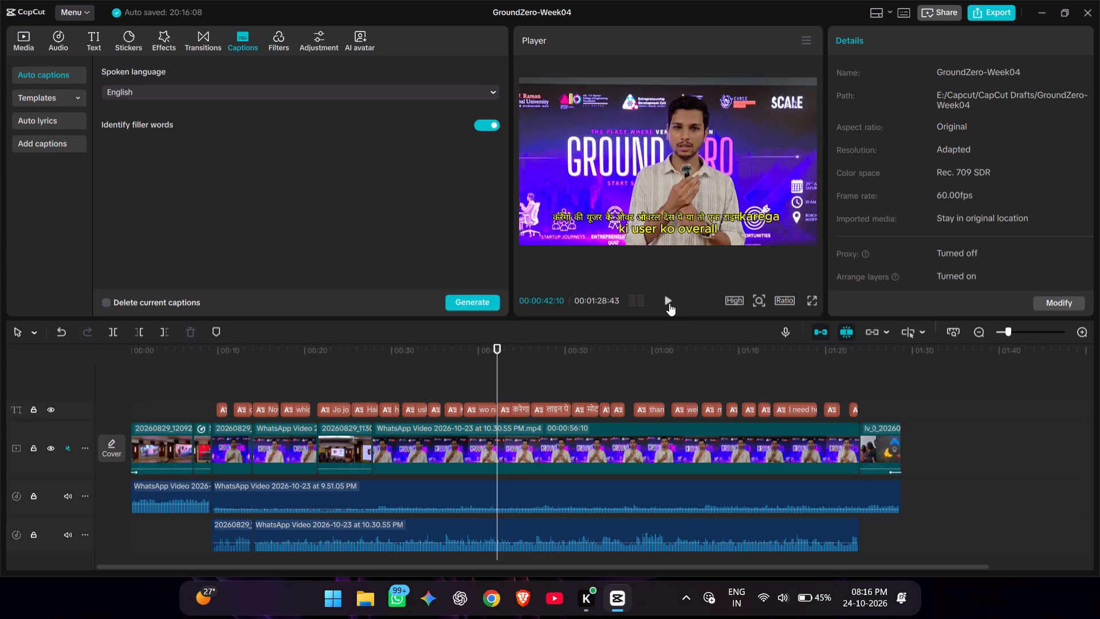
{"action": "left_click", "coordinate": [669, 303]}
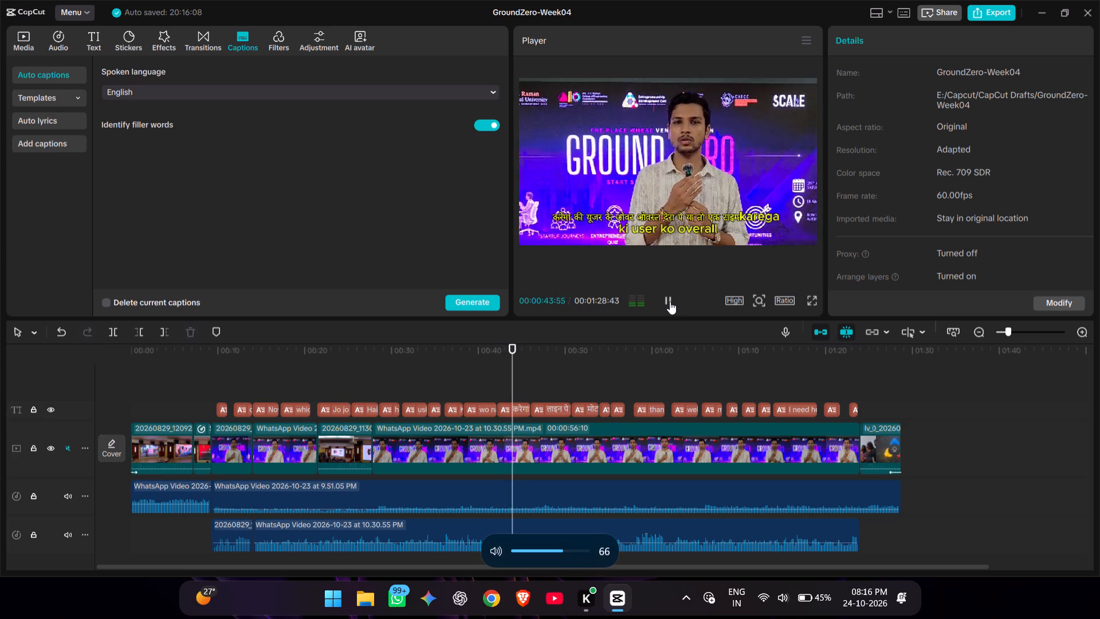
{"action": "left_click", "coordinate": [518, 382]}
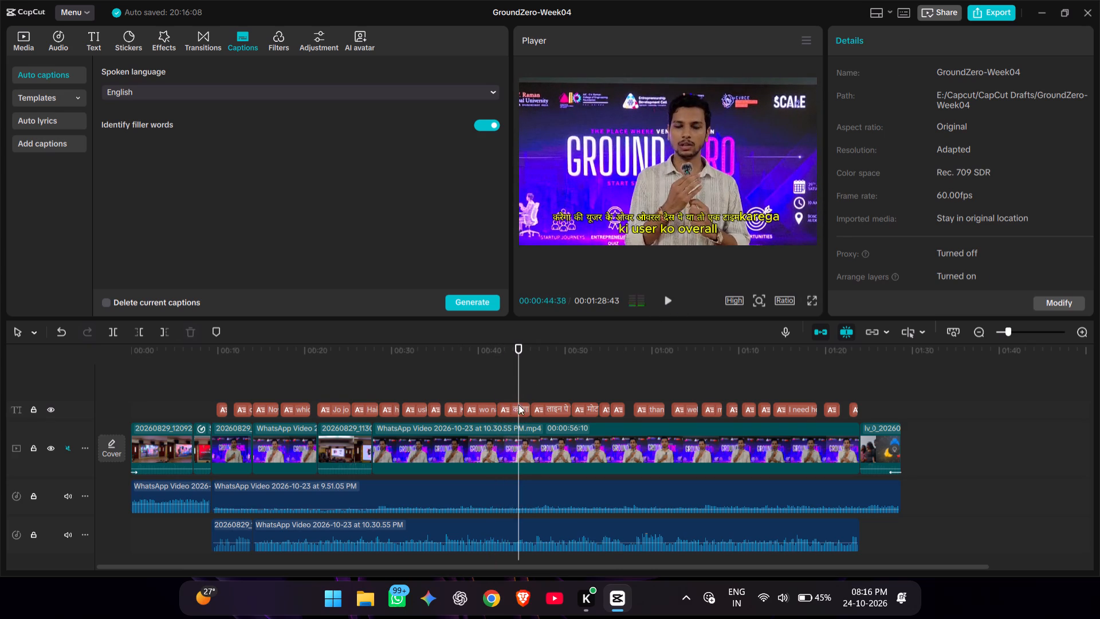
{"action": "left_click", "coordinate": [518, 408]}
{"action": "left_click", "coordinate": [968, 158]}
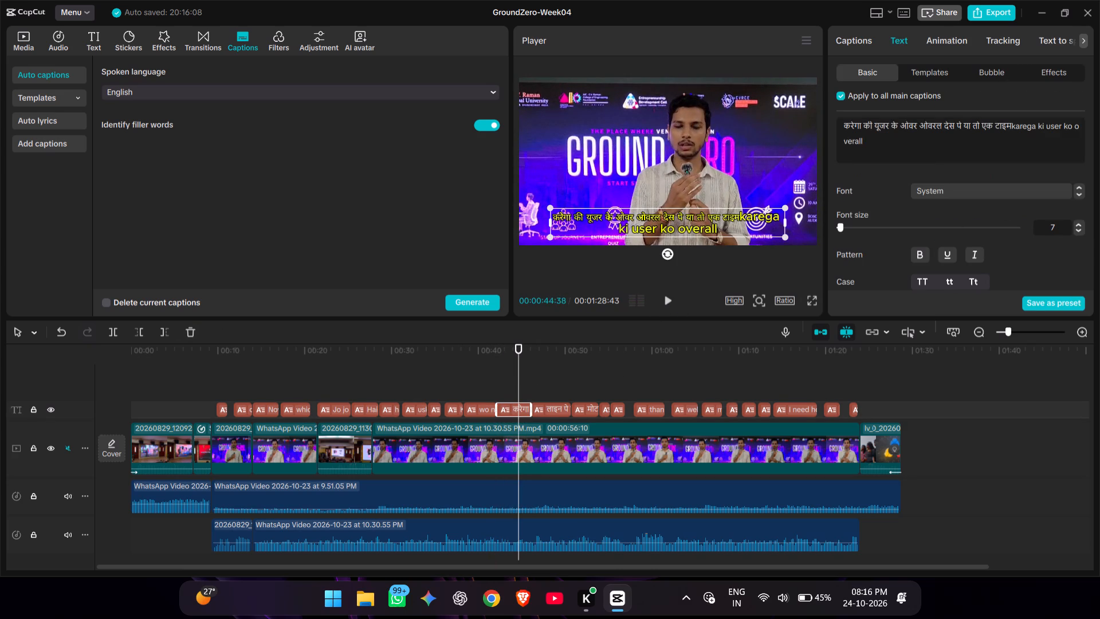
{"action": "key", "text": "space"}
{"action": "type", "text": "days pe ya to"}
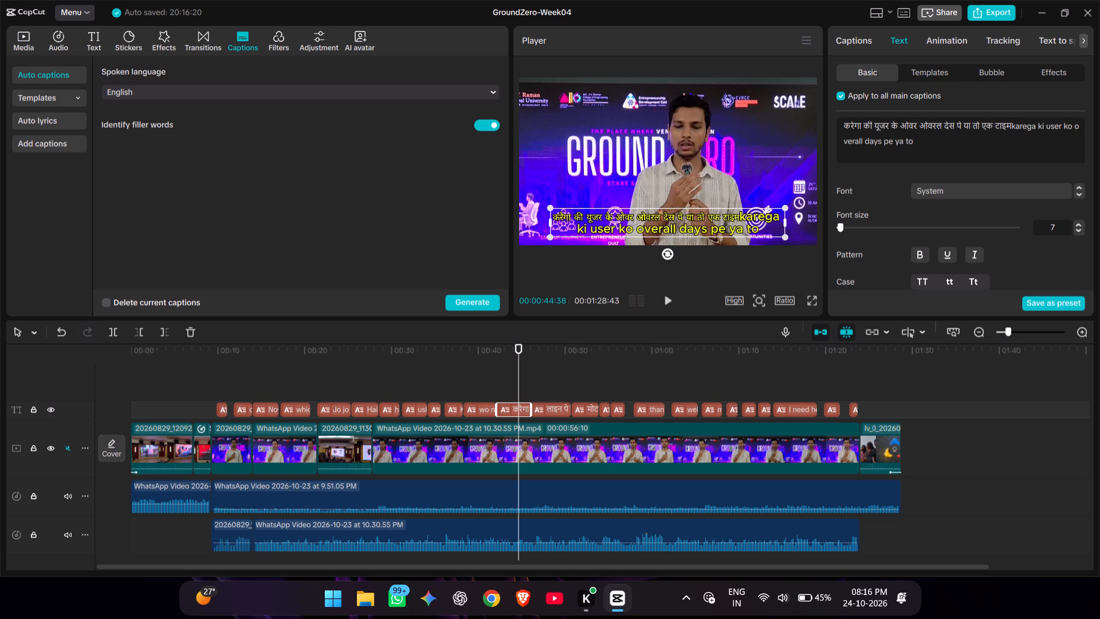
{"action": "scroll", "coordinate": [970, 158], "scroll_direction": "up", "scroll_amount": 1}
{"action": "key", "text": "space"}
{"action": "type", "text": "ek"}
{"action": "key", "text": "space"}
{"action": "type", "text": "time"}
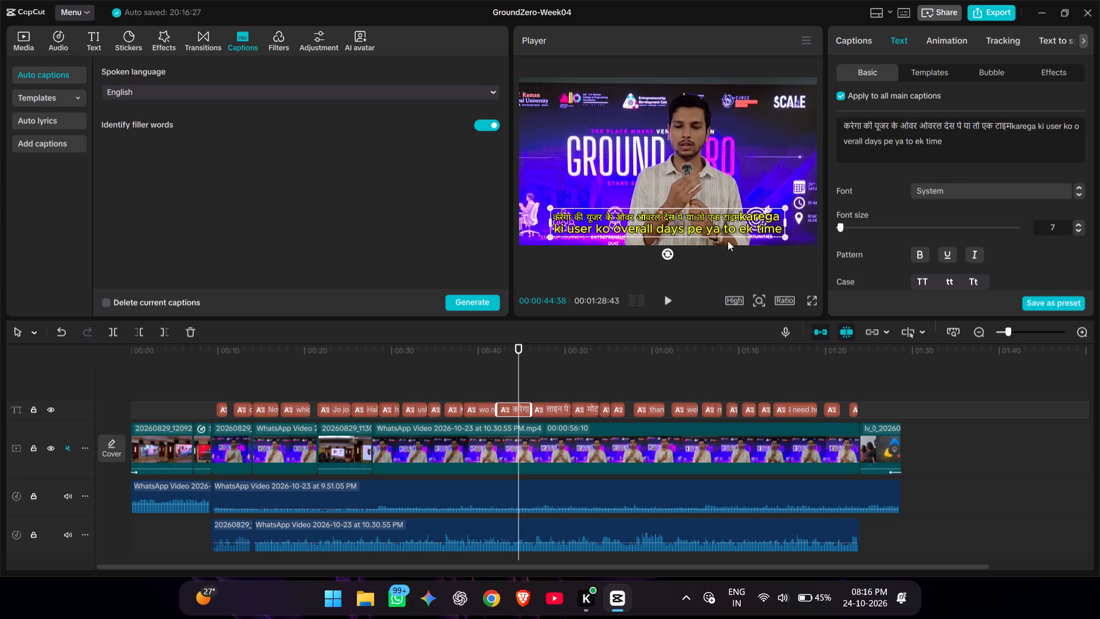
Delete the Hindi-script text so the caption reads "karega ki user ko overall days pe ya to ek time", and replay it.
{"action": "left_click_drag", "start_coordinate": [1011, 125], "coordinate": [1010, 126]}
{"action": "left_click_drag", "start_coordinate": [1010, 126], "coordinate": [833, 116]}
{"action": "key", "text": "BackSpace"}
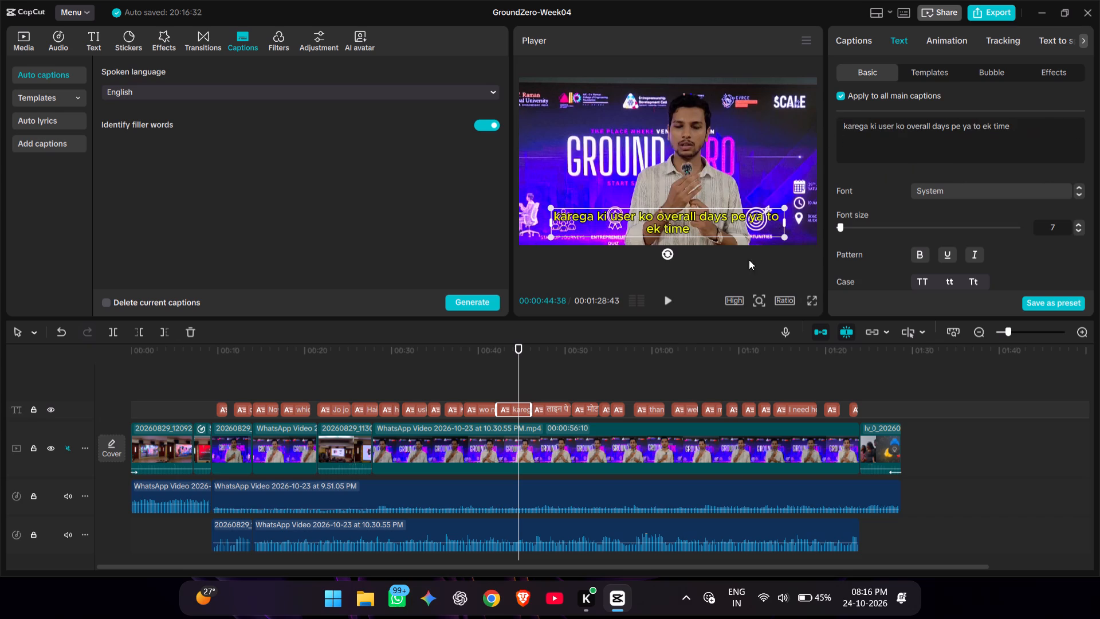
{"action": "left_click", "coordinate": [504, 383]}
{"action": "left_click_drag", "start_coordinate": [503, 382], "coordinate": [492, 386]}
{"action": "left_click", "coordinate": [669, 303]}
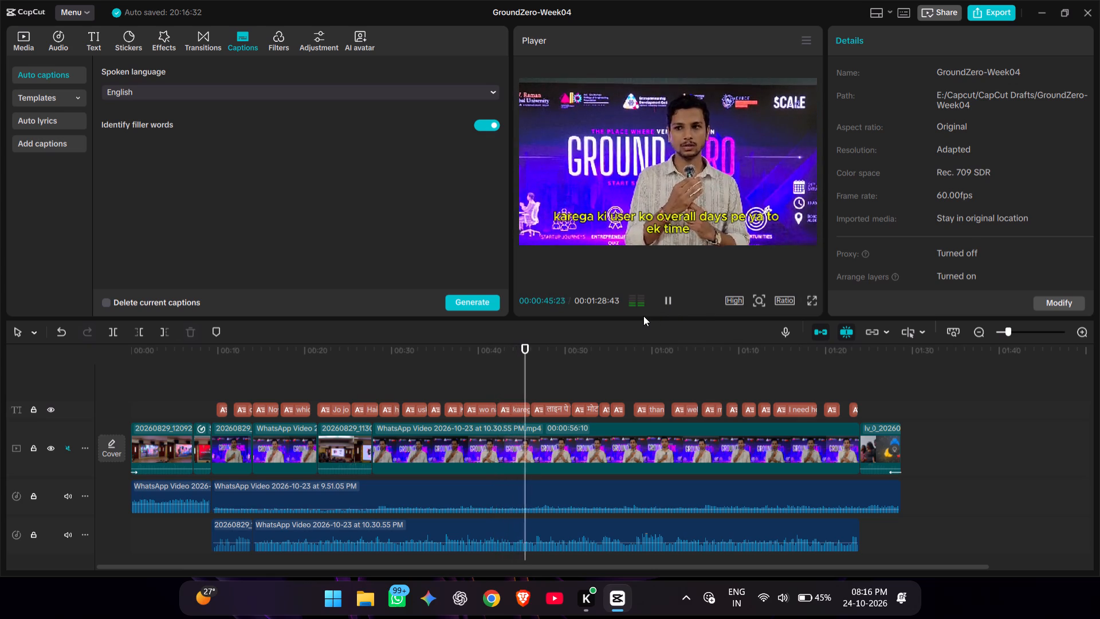
{"action": "left_click", "coordinate": [505, 371]}
{"action": "left_click_drag", "start_coordinate": [505, 373], "coordinate": [511, 373]}
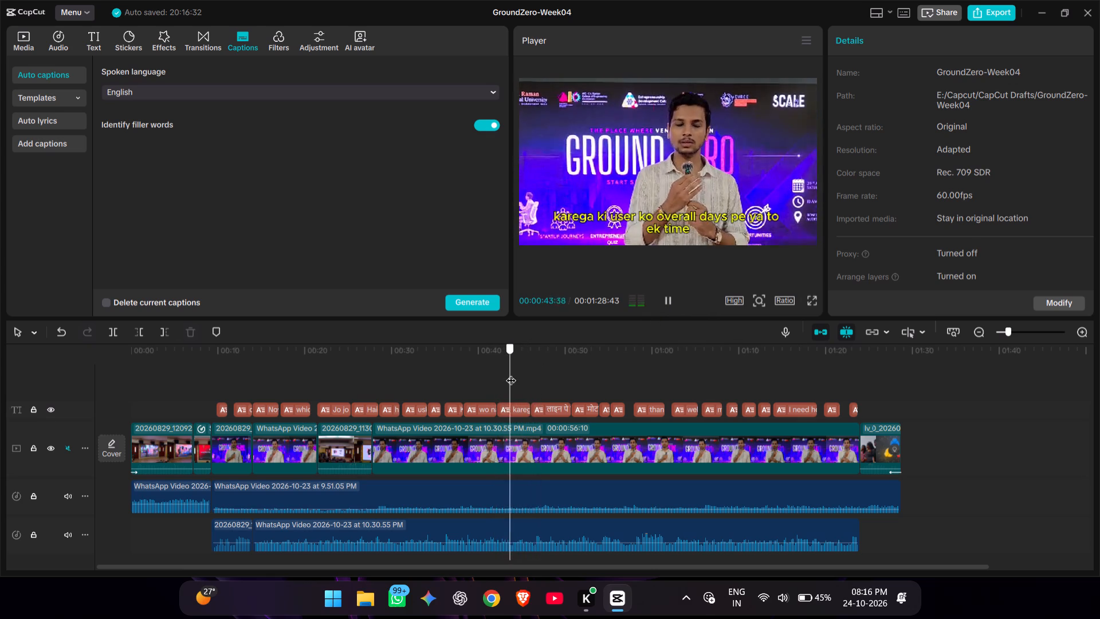
Append "line pe kitna jyada stress pad rha haiaur kitna" after the Hindi-script text in the caption starting near 46 s.
{"action": "left_click_drag", "start_coordinate": [511, 373], "coordinate": [537, 367]}
{"action": "left_click", "coordinate": [544, 411]}
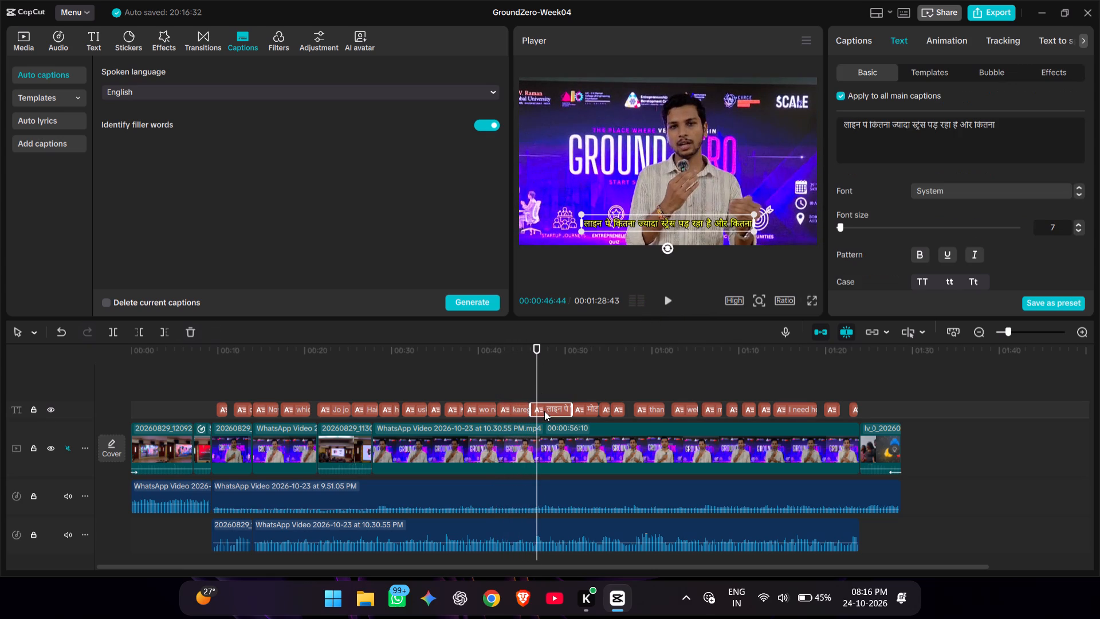
{"action": "left_click", "coordinate": [1009, 122]}
{"action": "type", "text": "line pe"}
{"action": "key", "text": "space"}
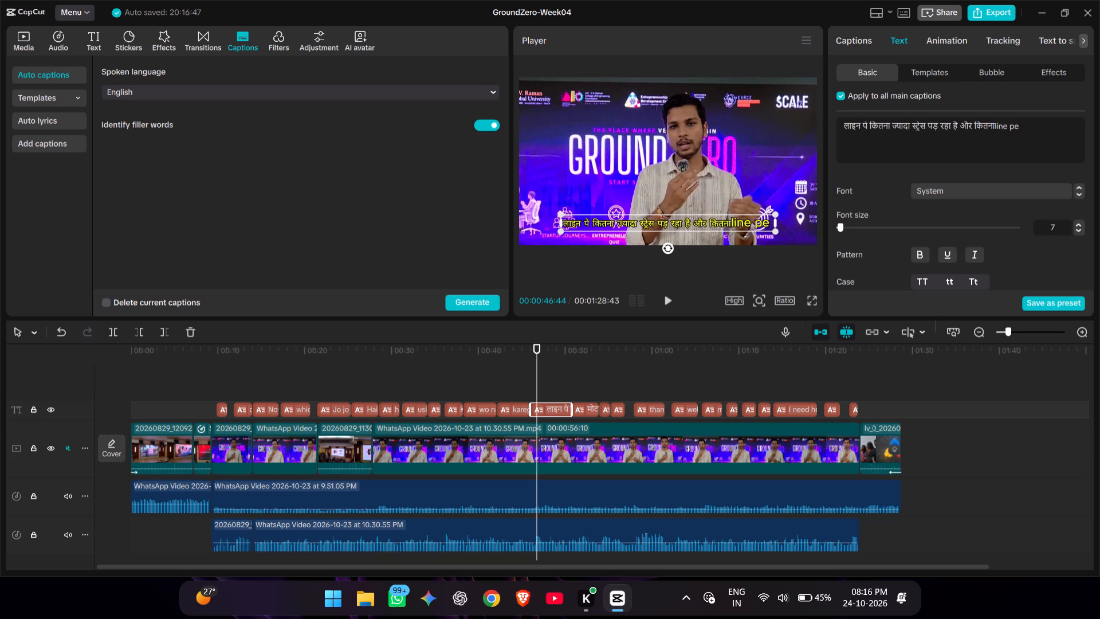
{"action": "type", "text": "kitna"}
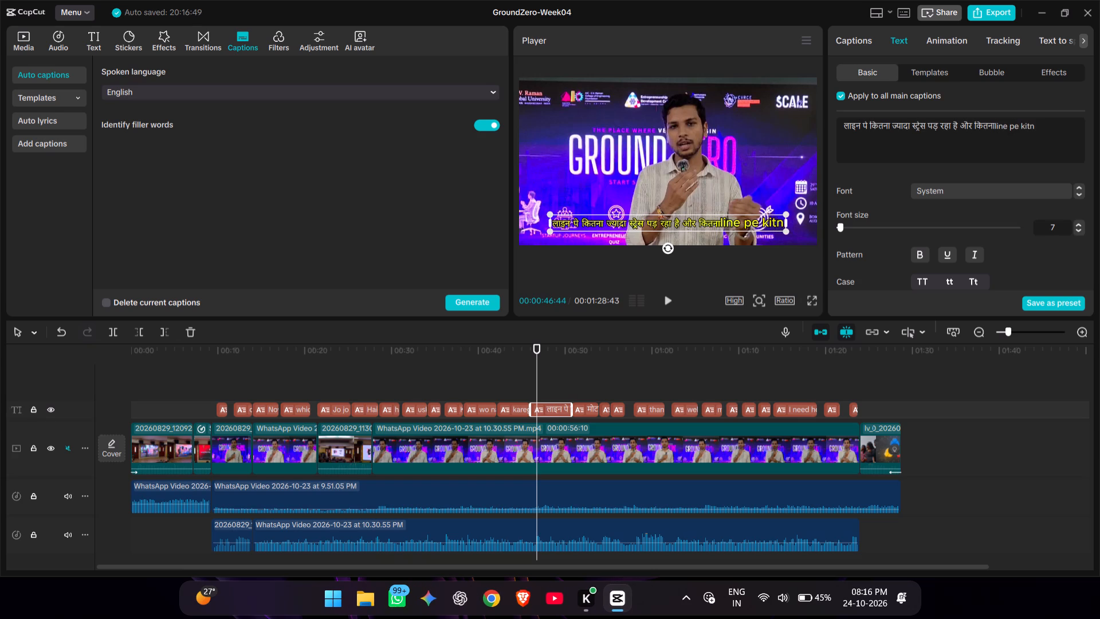
{"action": "key", "text": "space"}
{"action": "type", "text": "jyada"}
{"action": "key", "text": "space"}
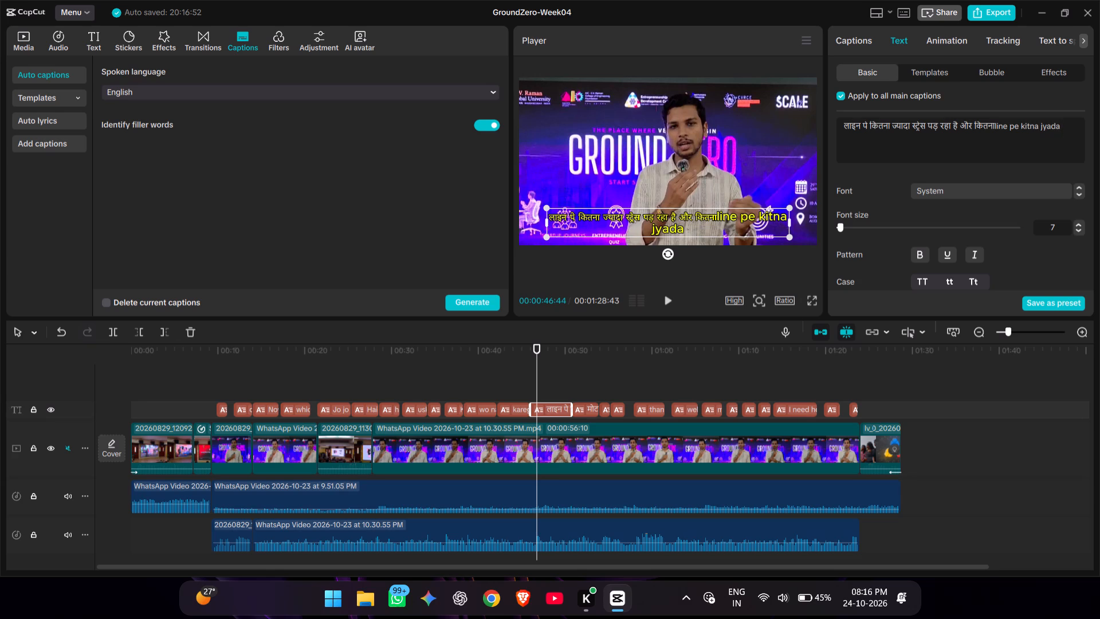
{"action": "type", "text": "stress"}
{"action": "key", "text": "space"}
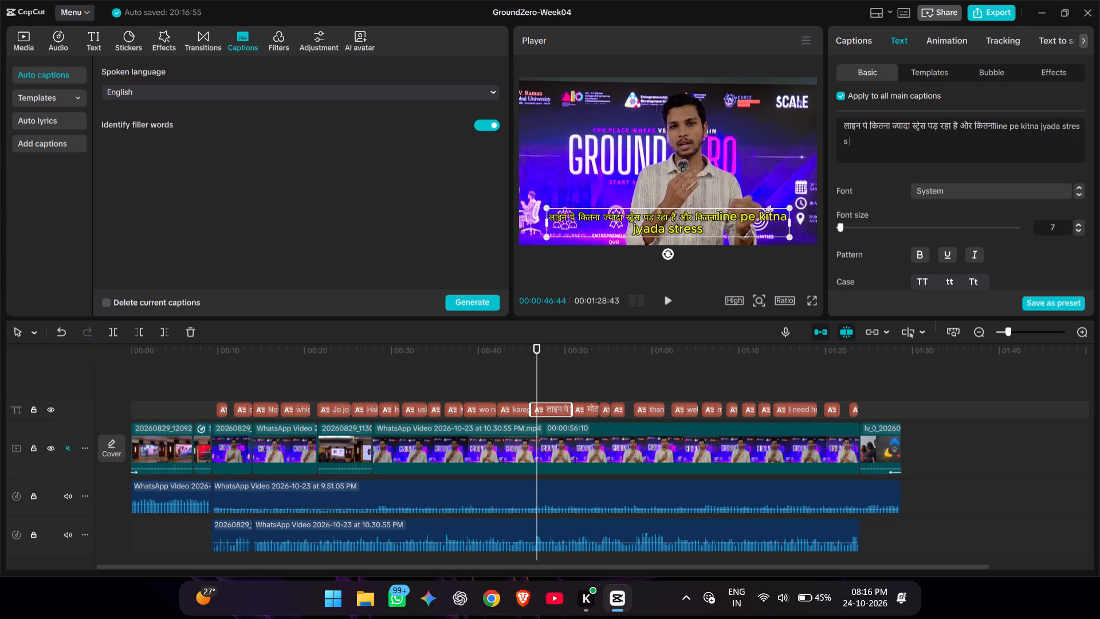
{"action": "type", "text": "pad"}
{"action": "key", "text": "space"}
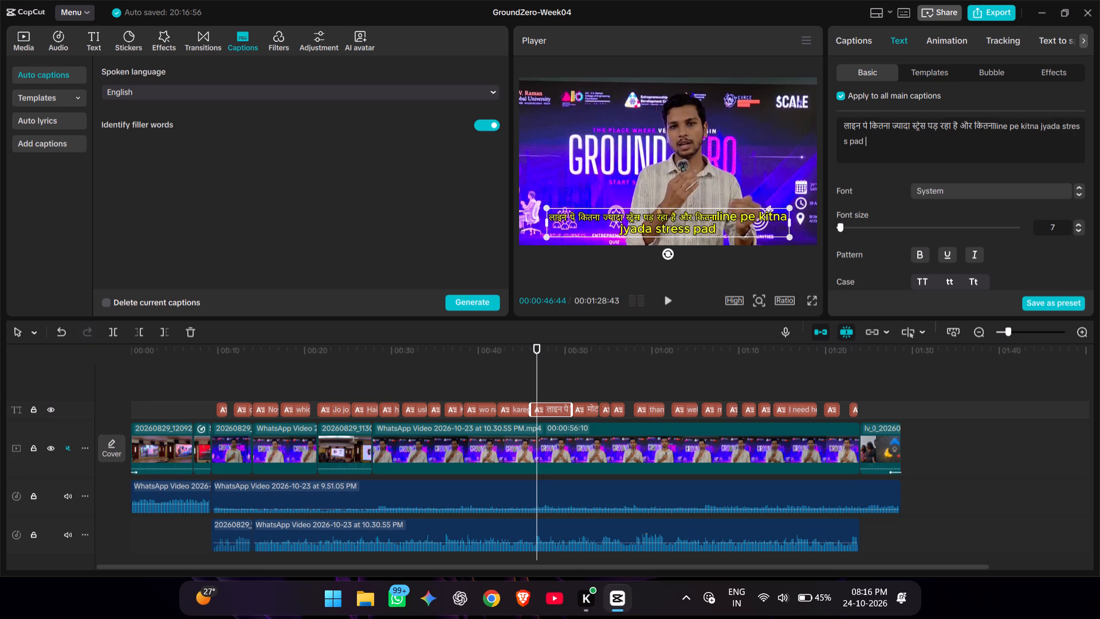
{"action": "type", "text": "rha hai"}
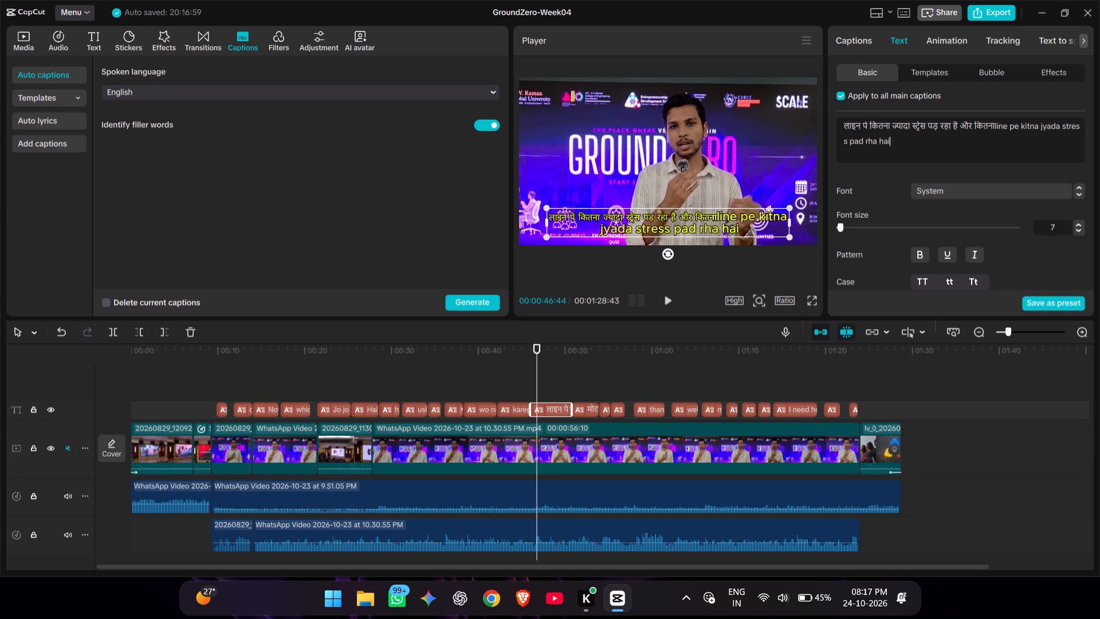
{"action": "type", "text": "aur kitna"}
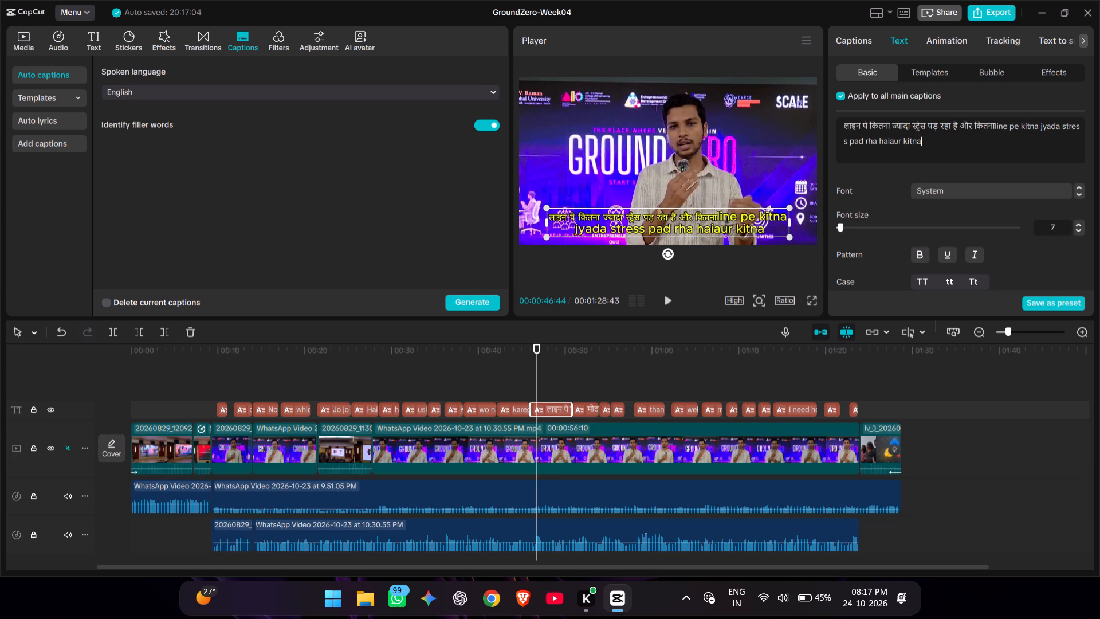
Delete the Hindi-script text before "line pe" in the caption starting near 46 s and replay from about 45 s.
{"action": "left_click_drag", "start_coordinate": [992, 124], "coordinate": [835, 127]}
{"action": "key", "text": "BackSpace"}
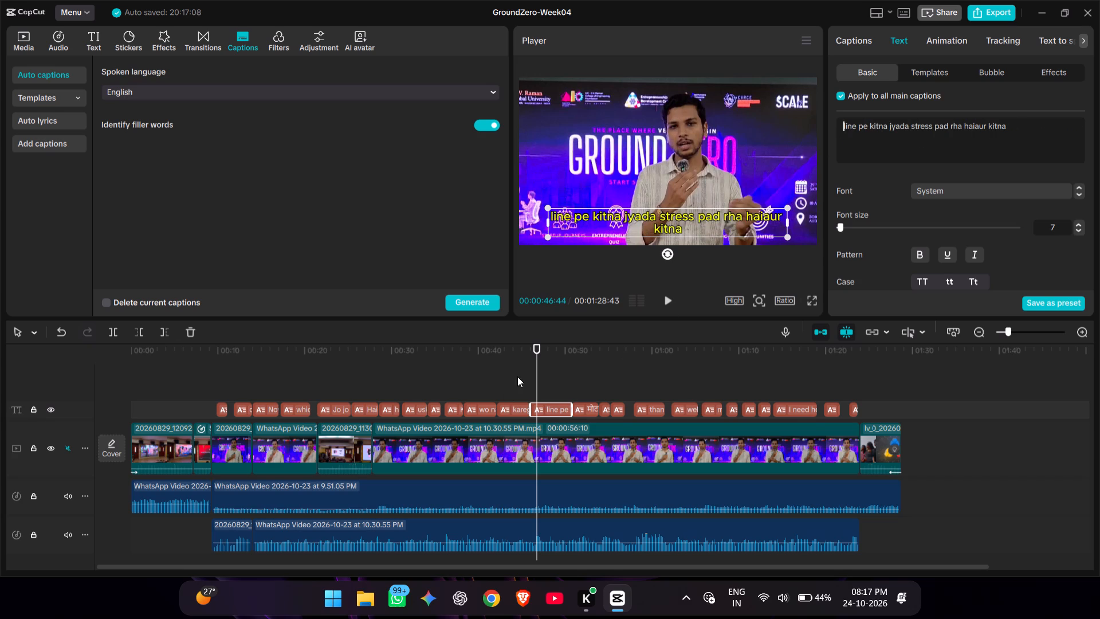
{"action": "left_click", "coordinate": [517, 377]}
{"action": "left_click", "coordinate": [665, 300]}
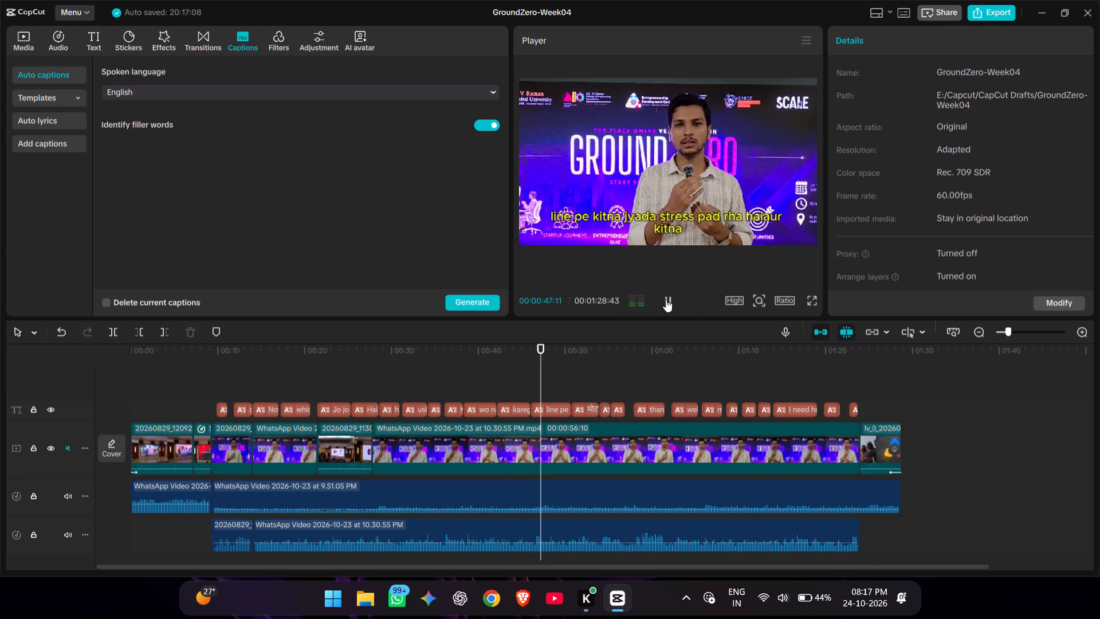
{"action": "left_click", "coordinate": [537, 374]}
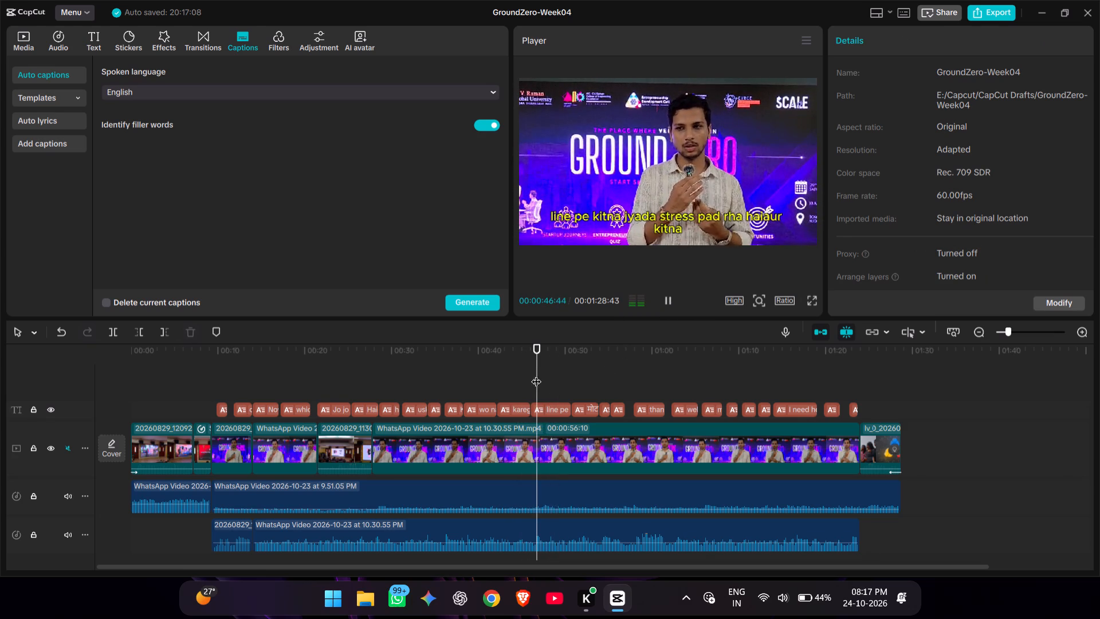
Move the word "time" from the end of the "karega ki user" caption to the start of the following caption, making it begin "timeline pe".
{"action": "left_click", "coordinate": [522, 404]}
{"action": "left_click_drag", "start_coordinate": [1011, 123], "coordinate": [990, 128]}
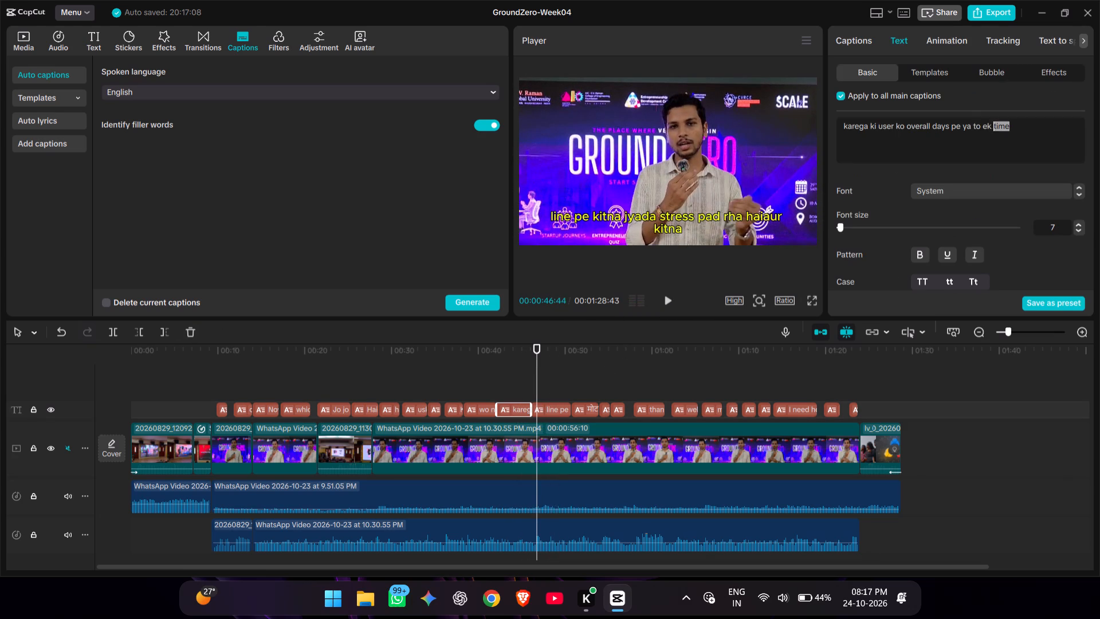
{"action": "left_click_drag", "start_coordinate": [990, 128], "coordinate": [985, 129]}
{"action": "left_click", "coordinate": [514, 385]}
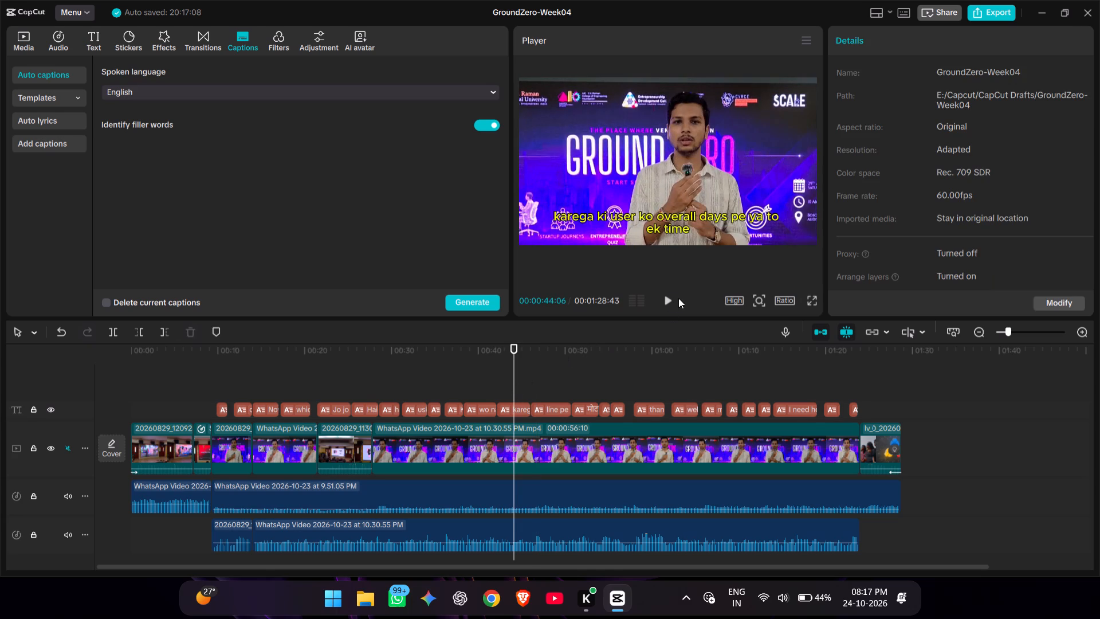
{"action": "left_click", "coordinate": [666, 299]}
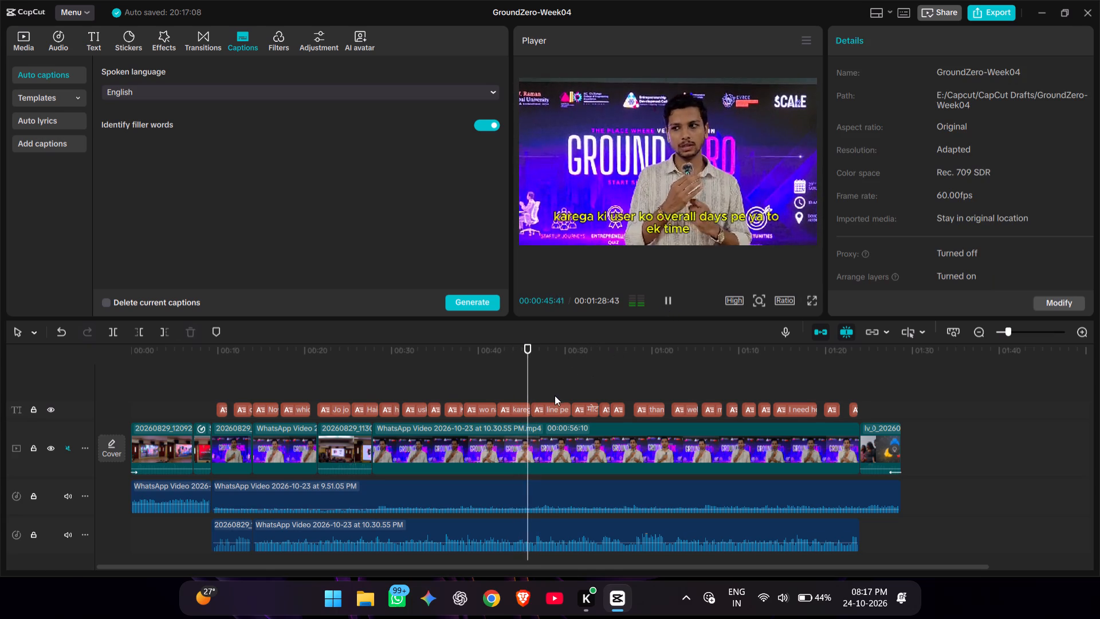
{"action": "left_click", "coordinate": [520, 377]}
{"action": "left_click", "coordinate": [527, 414]}
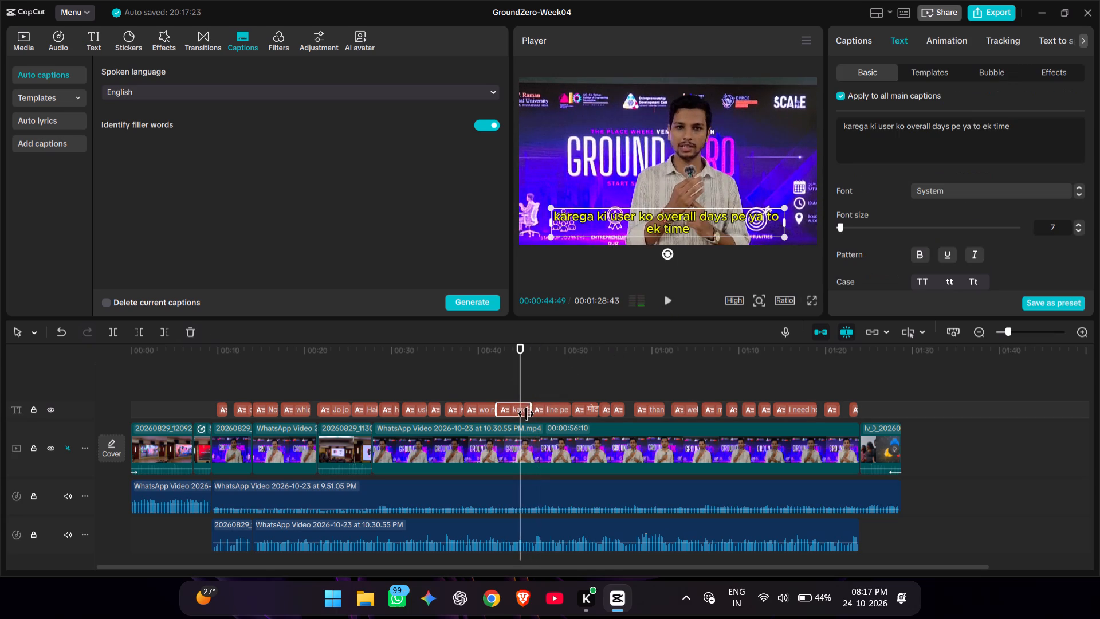
{"action": "left_click_drag", "start_coordinate": [1019, 123], "coordinate": [993, 128]}
{"action": "key", "text": "ctrl+c"}
{"action": "key", "text": "BackSpace"}
{"action": "key", "text": "BackSpace"}
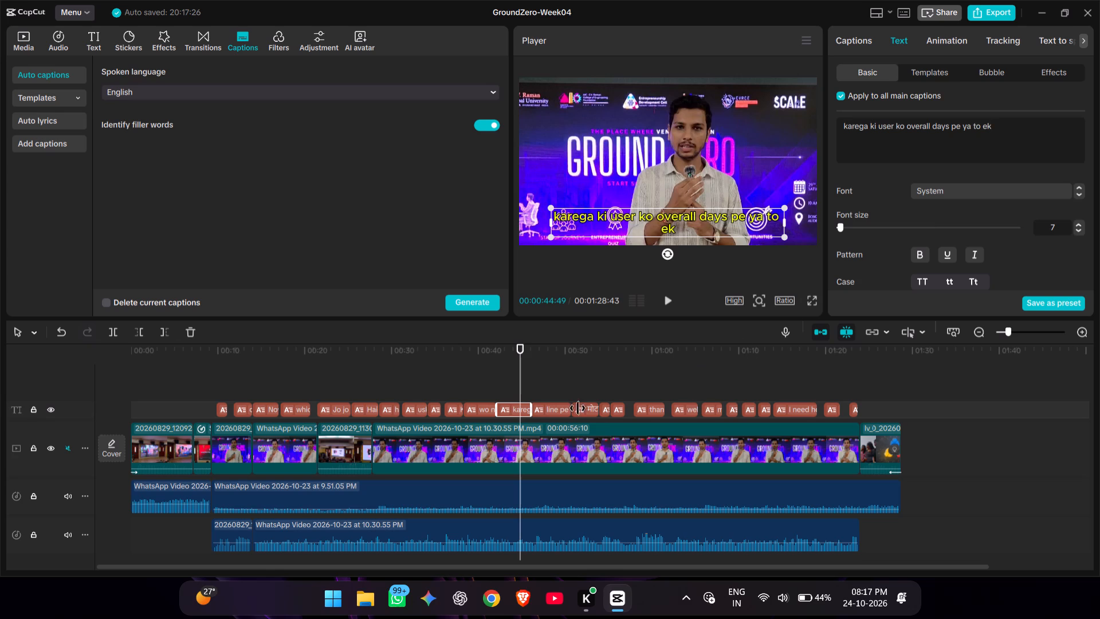
{"action": "left_click", "coordinate": [549, 409]}
{"action": "left_click", "coordinate": [843, 128]}
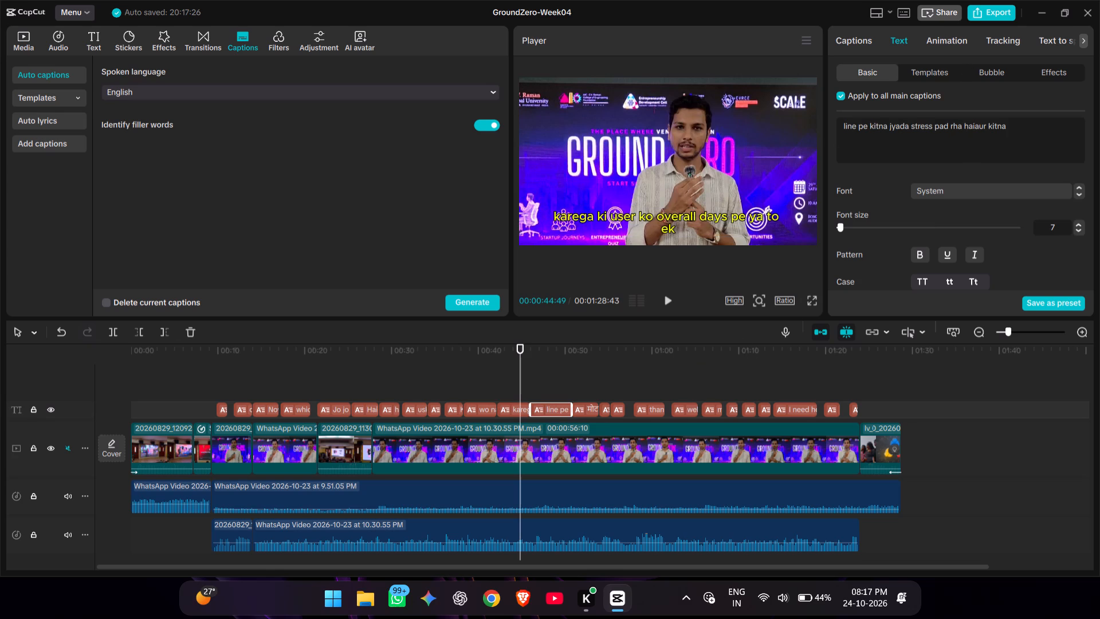
{"action": "key", "text": "ctrl+v"}
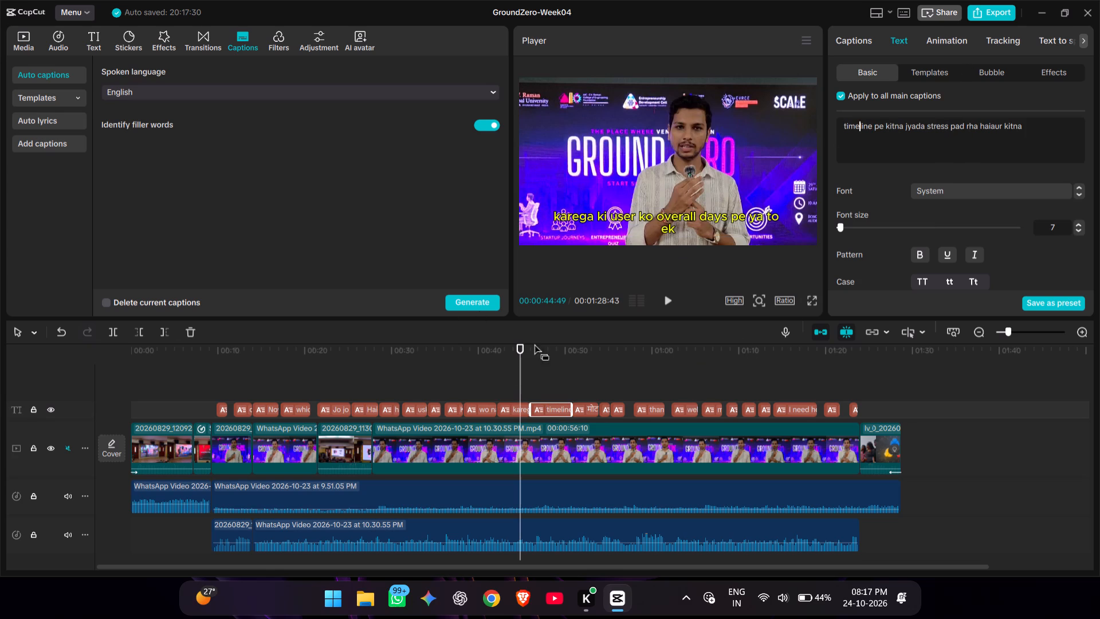
Replay from about 44 s and insert a space between "hai" and "aur" in the caption beginning "timeline pe kitna".
{"action": "left_click", "coordinate": [510, 381]}
{"action": "left_click", "coordinate": [669, 307]}
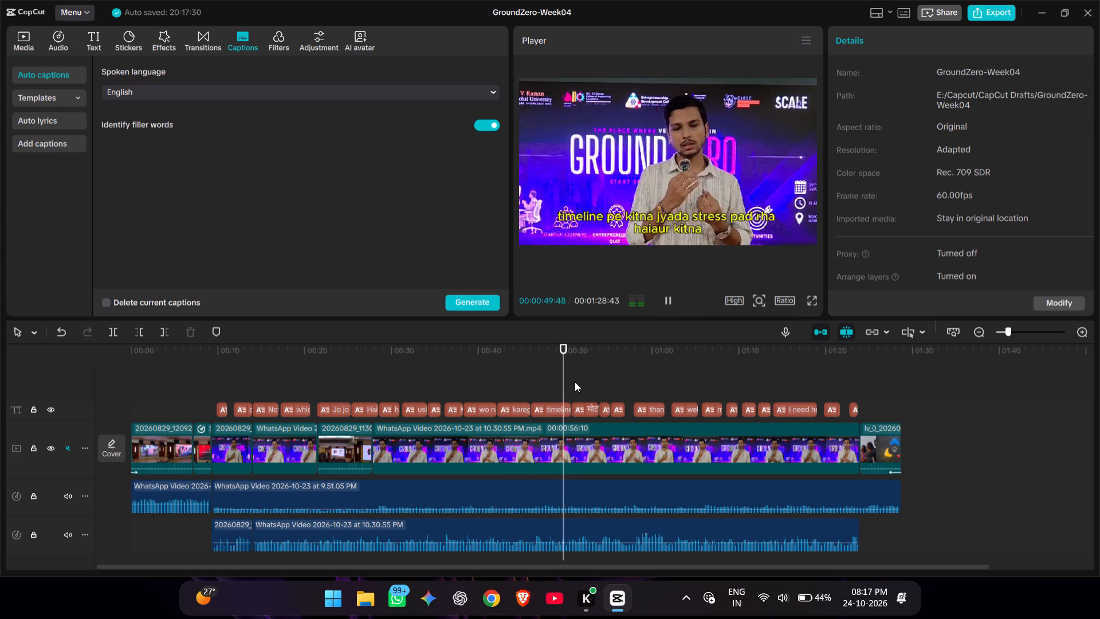
{"action": "double_click", "coordinate": [549, 386]}
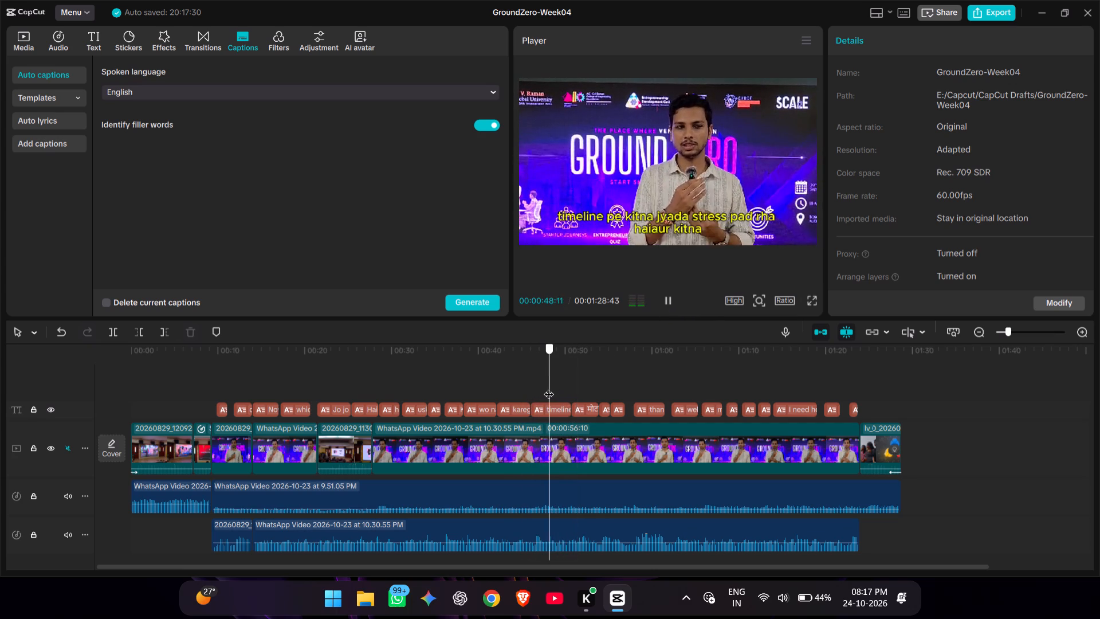
{"action": "left_click", "coordinate": [555, 406]}
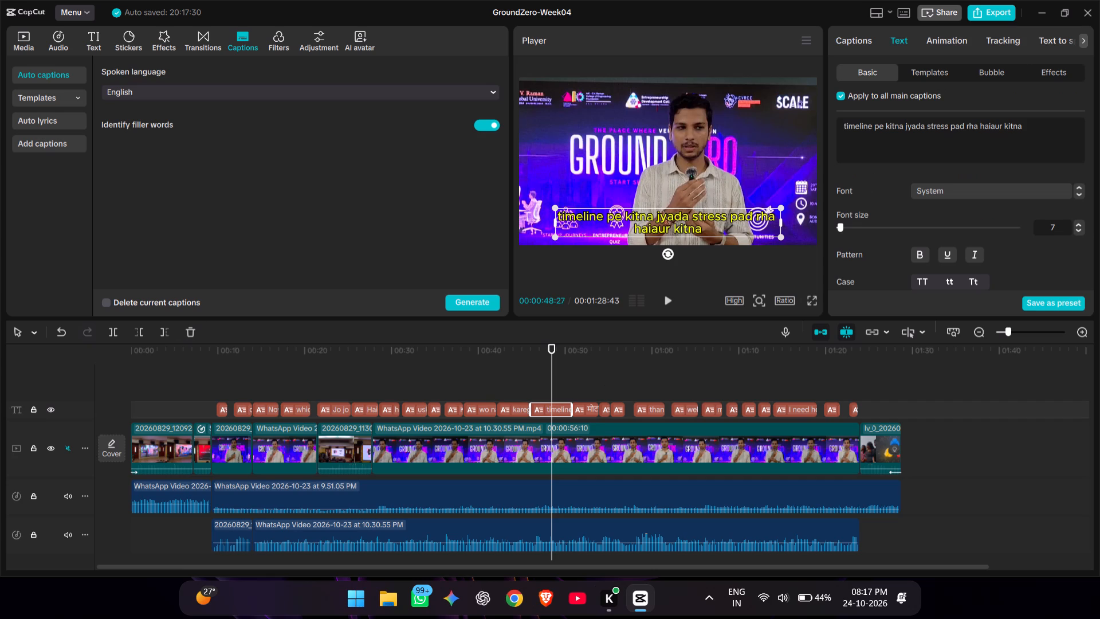
{"action": "left_click", "coordinate": [993, 128]}
{"action": "left_click", "coordinate": [991, 129]}
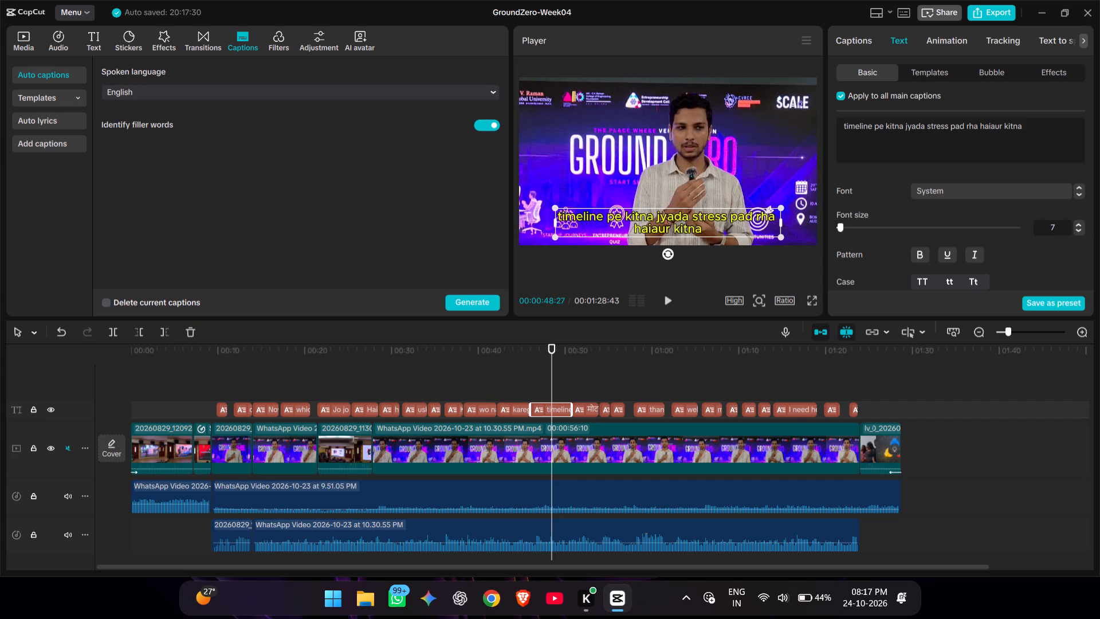
{"action": "key", "text": "space"}
Play on to the Hindi-script caption starting near 51 s and append "motors ya to " after its text.
{"action": "left_click", "coordinate": [668, 306]}
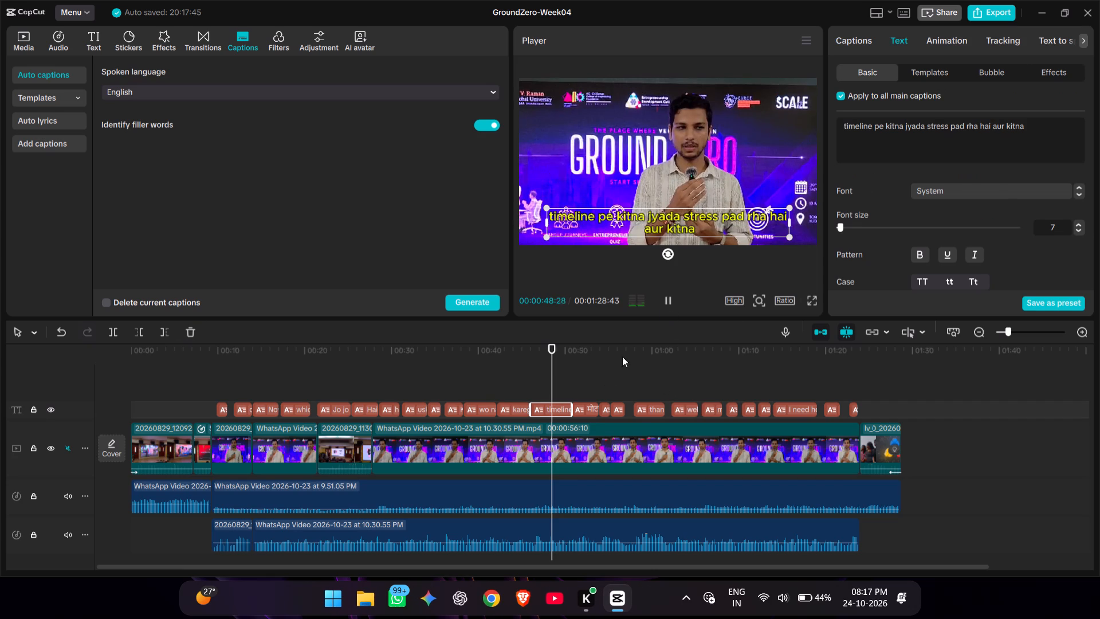
{"action": "left_click", "coordinate": [582, 390]}
{"action": "left_click", "coordinate": [582, 409]}
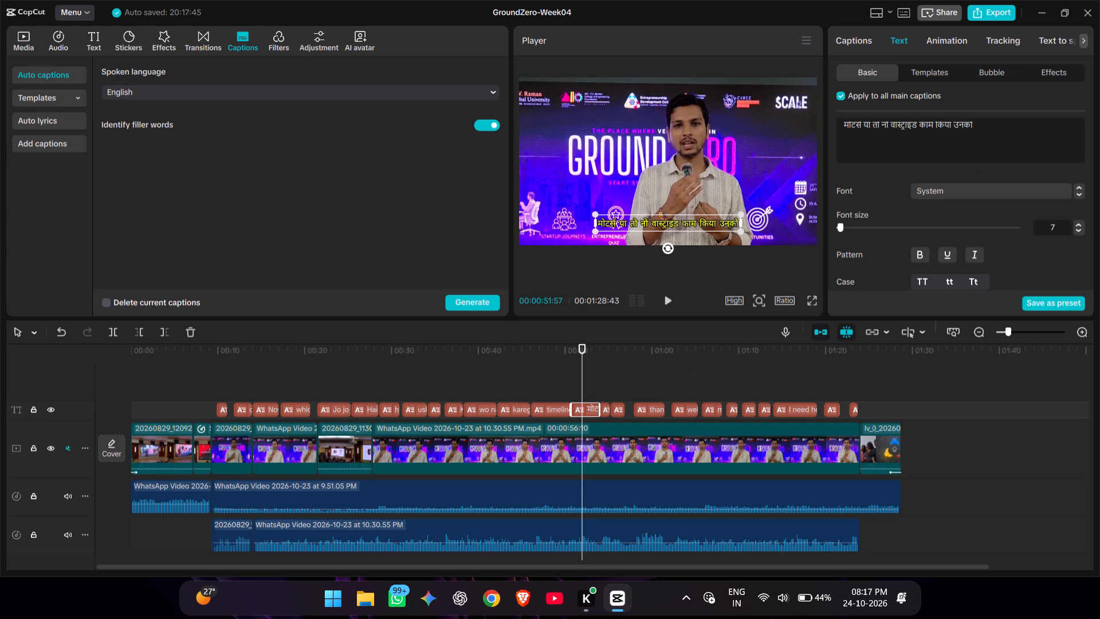
{"action": "left_click", "coordinate": [1004, 135]}
{"action": "type", "text": "motors ya to"}
{"action": "key", "text": "space"}
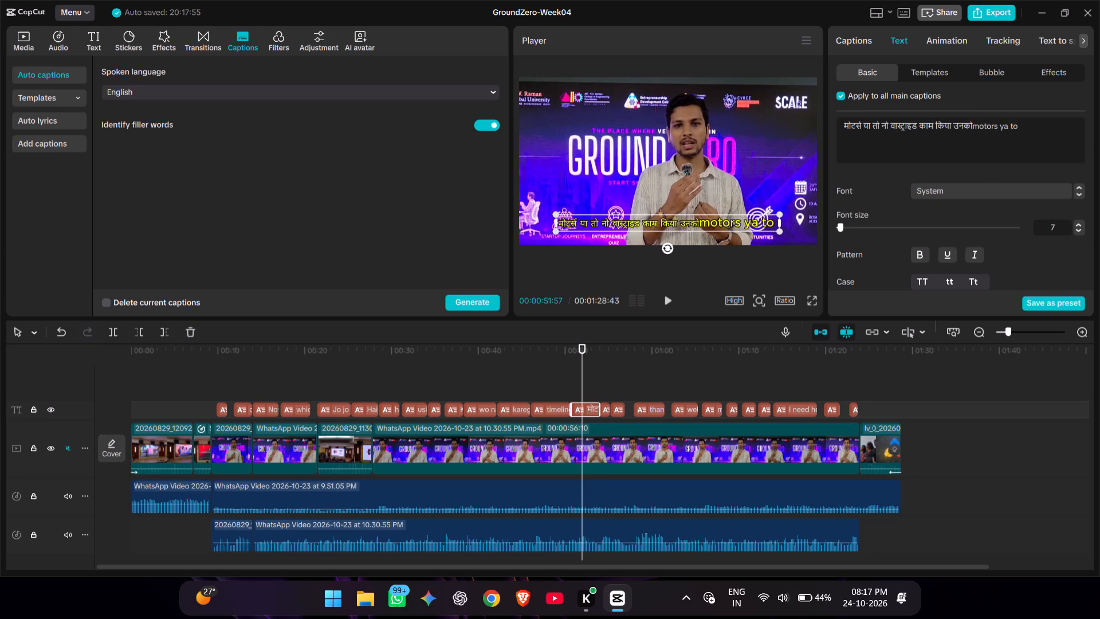
Replay the section from about 50 to 52 s repeatedly to check the words spoken in the "motors ya to" caption.
{"action": "double_click", "coordinate": [573, 381]}
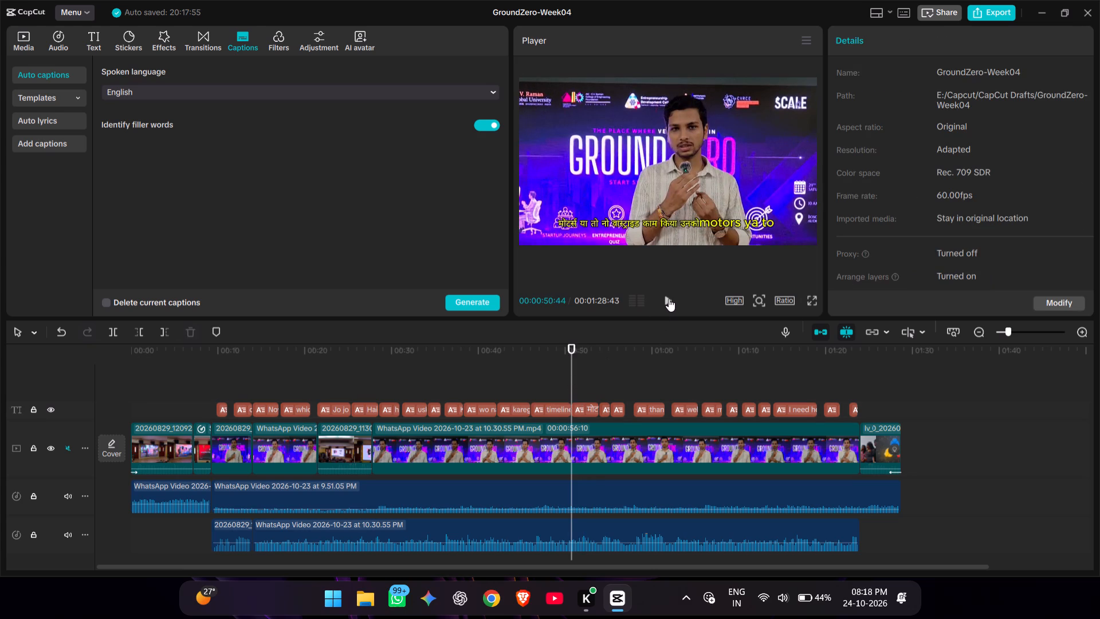
{"action": "left_click", "coordinate": [669, 299]}
{"action": "left_click", "coordinate": [582, 408]}
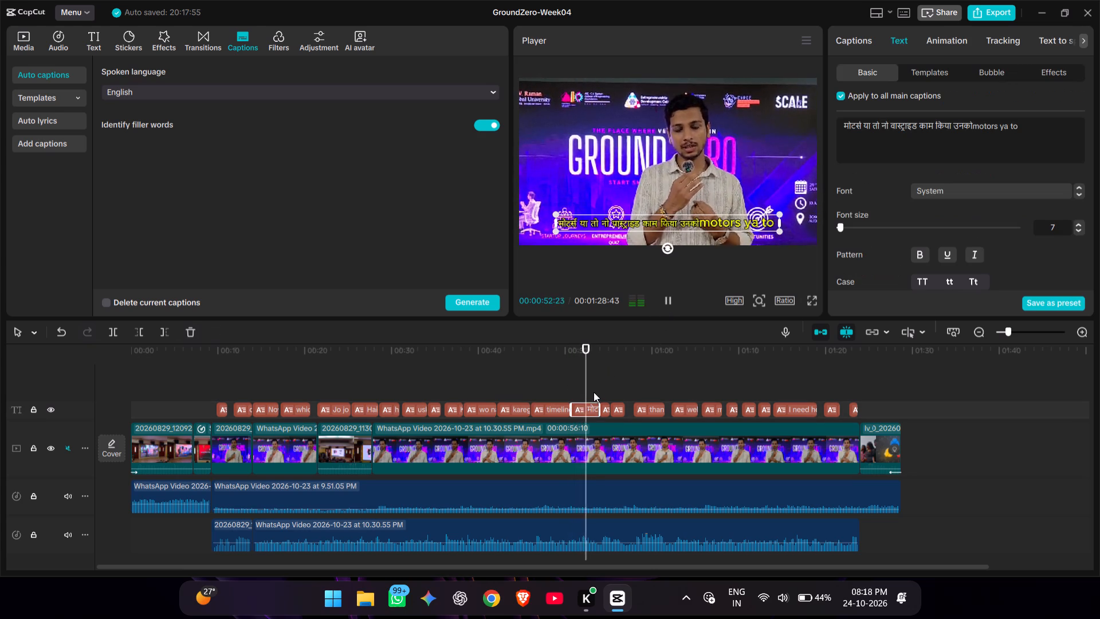
{"action": "left_click", "coordinate": [583, 390]}
{"action": "left_click_drag", "start_coordinate": [583, 390], "coordinate": [576, 393]}
{"action": "left_click", "coordinate": [576, 393]}
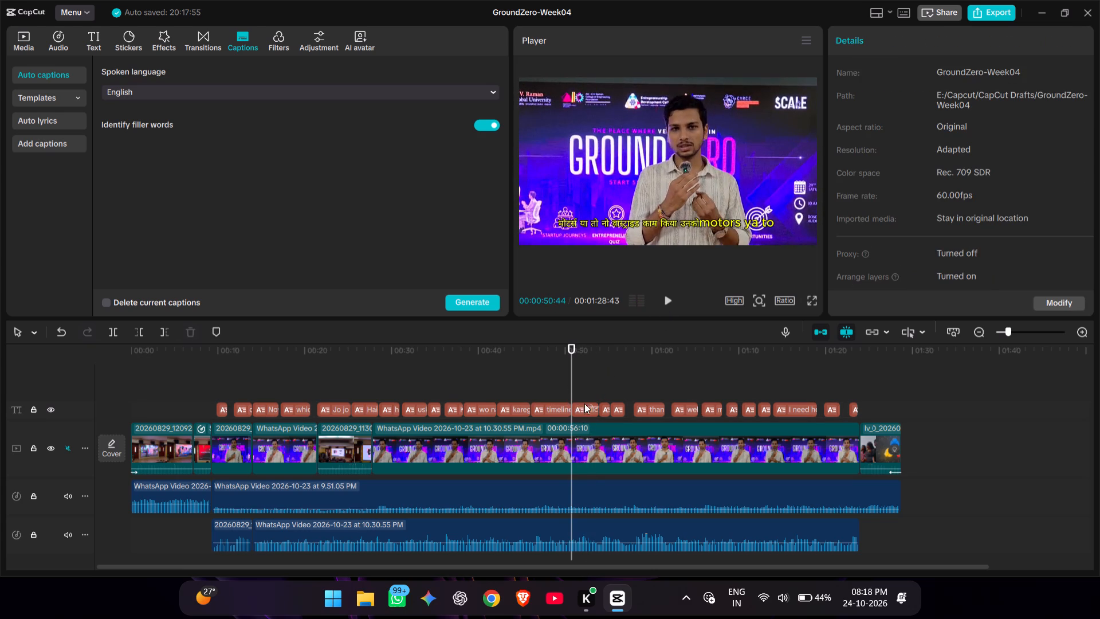
{"action": "left_click", "coordinate": [673, 301]}
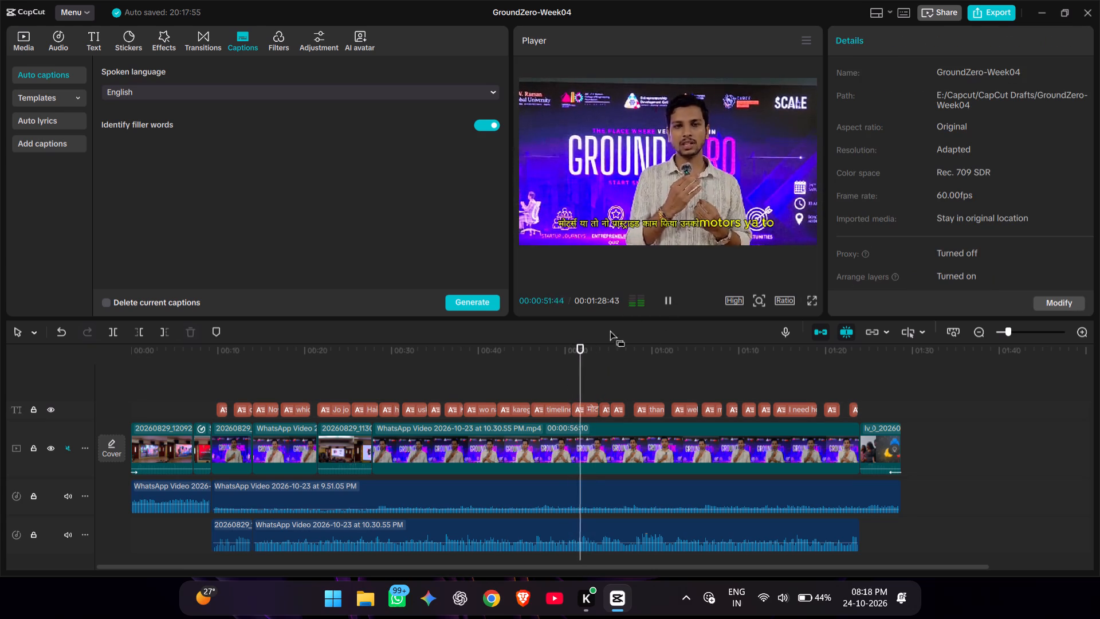
{"action": "left_click", "coordinate": [569, 393]}
{"action": "left_click_drag", "start_coordinate": [569, 388], "coordinate": [562, 387]}
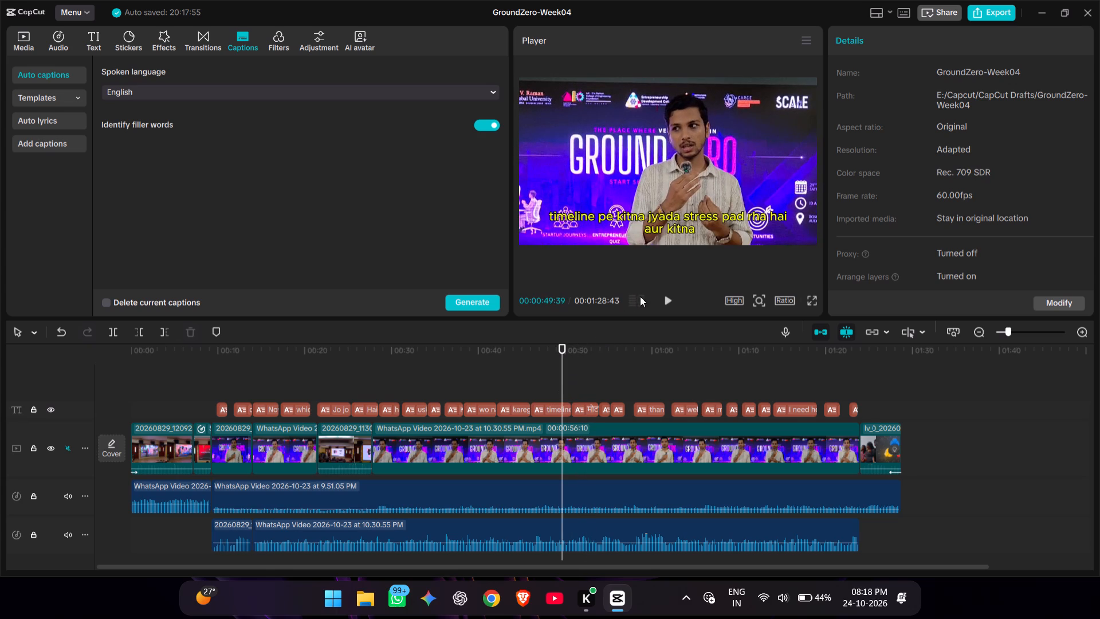
{"action": "left_click", "coordinate": [660, 296]}
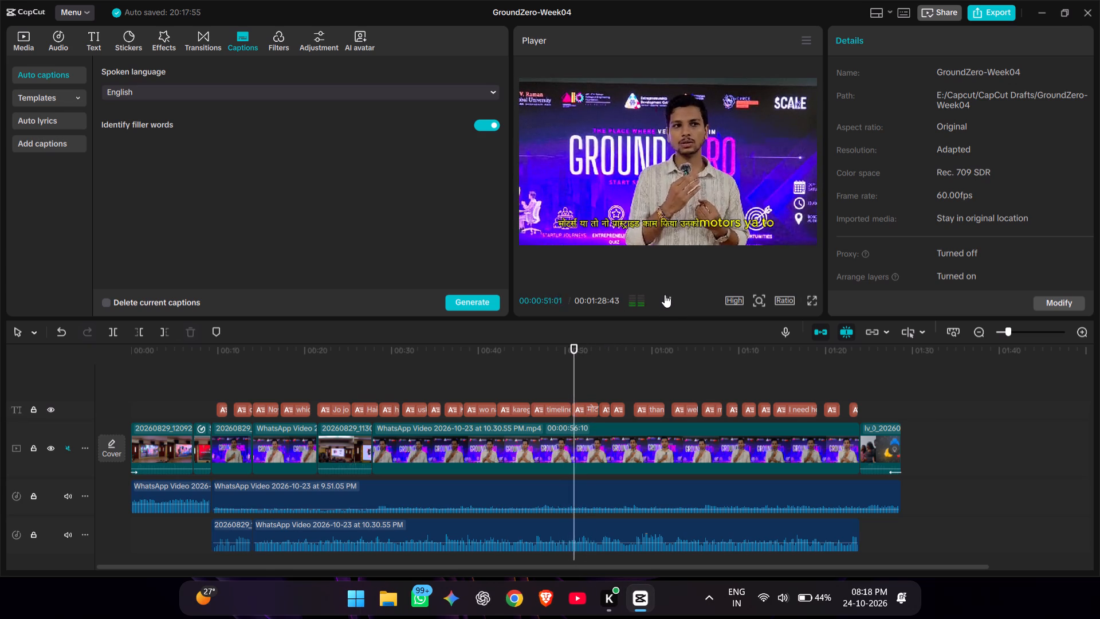
{"action": "left_click", "coordinate": [665, 295]}
Copy "Nova Stride" from the "smart bionic knee exoskeleton" caption and append it as "NovaStride" after "motors ya to" in the caption near 51 s.
{"action": "left_click", "coordinate": [588, 410]}
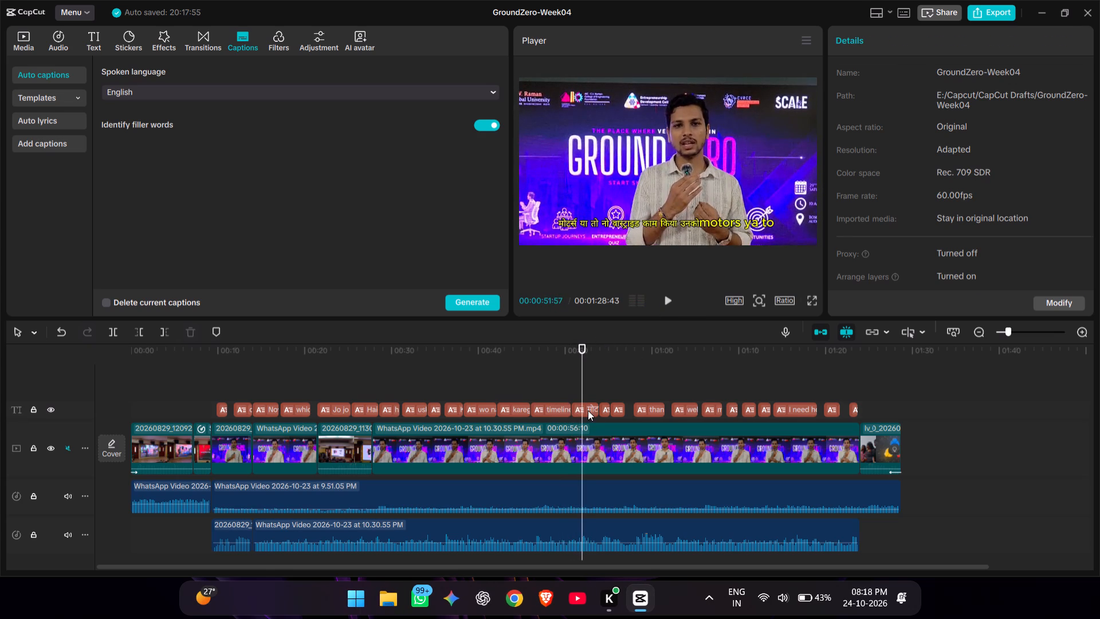
{"action": "left_click", "coordinate": [1032, 131]}
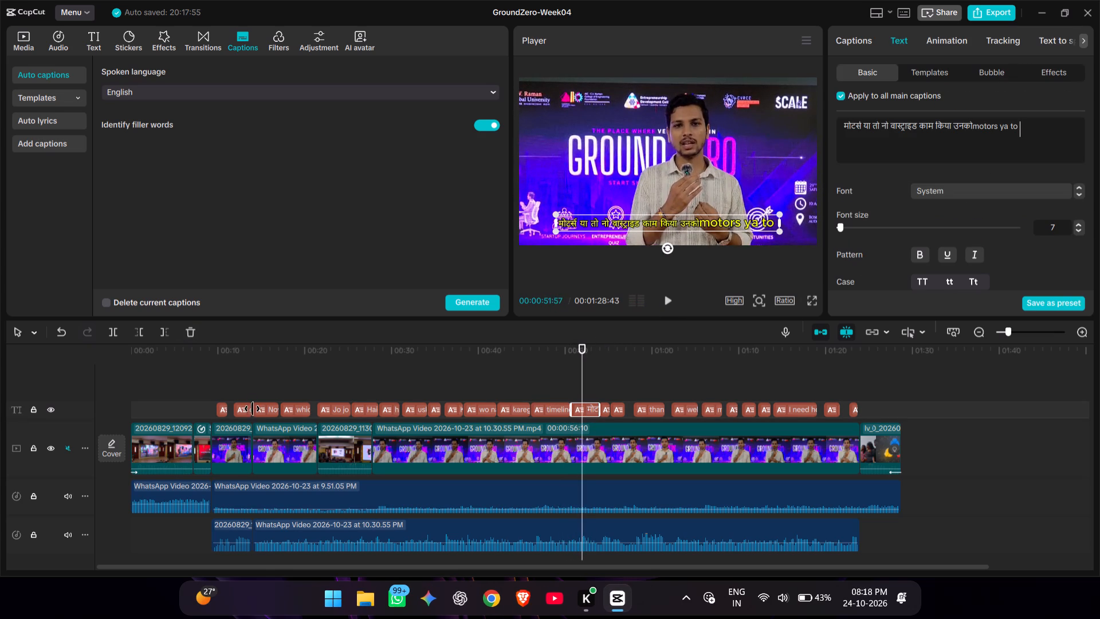
{"action": "left_click", "coordinate": [261, 409]}
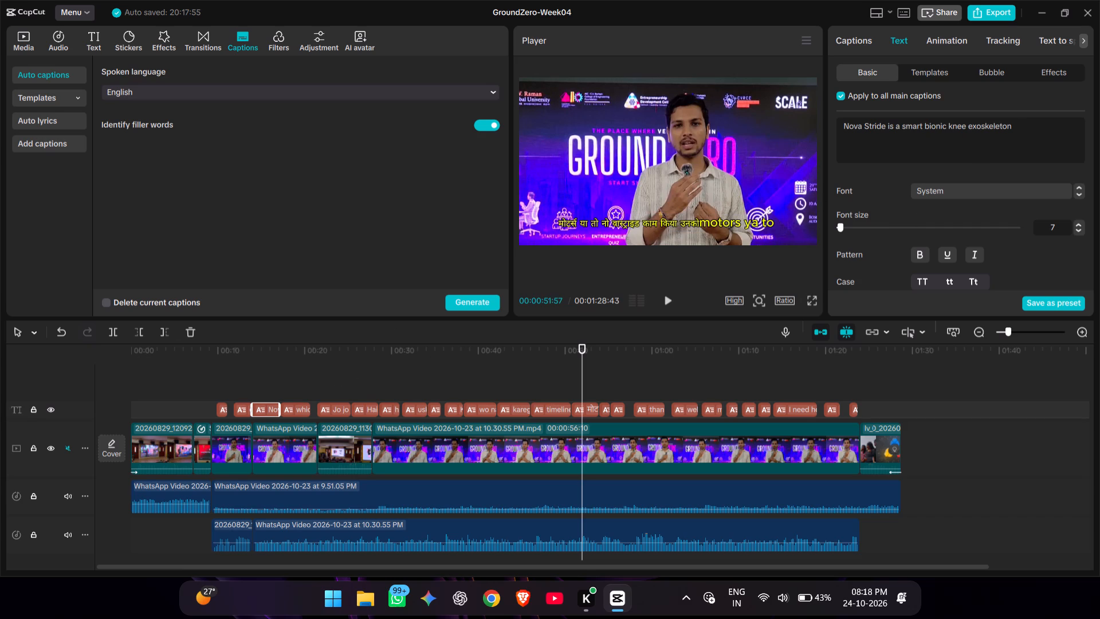
{"action": "left_click_drag", "start_coordinate": [885, 127], "coordinate": [835, 127]}
{"action": "key", "text": "ctrl+c"}
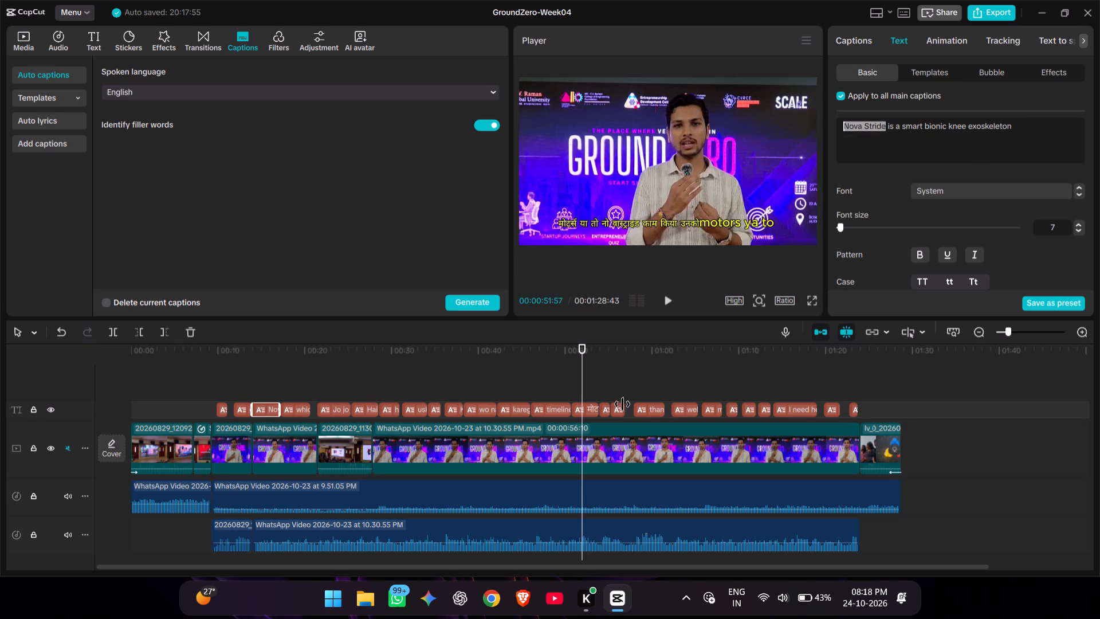
{"action": "left_click", "coordinate": [584, 409]}
{"action": "left_click", "coordinate": [1031, 126]}
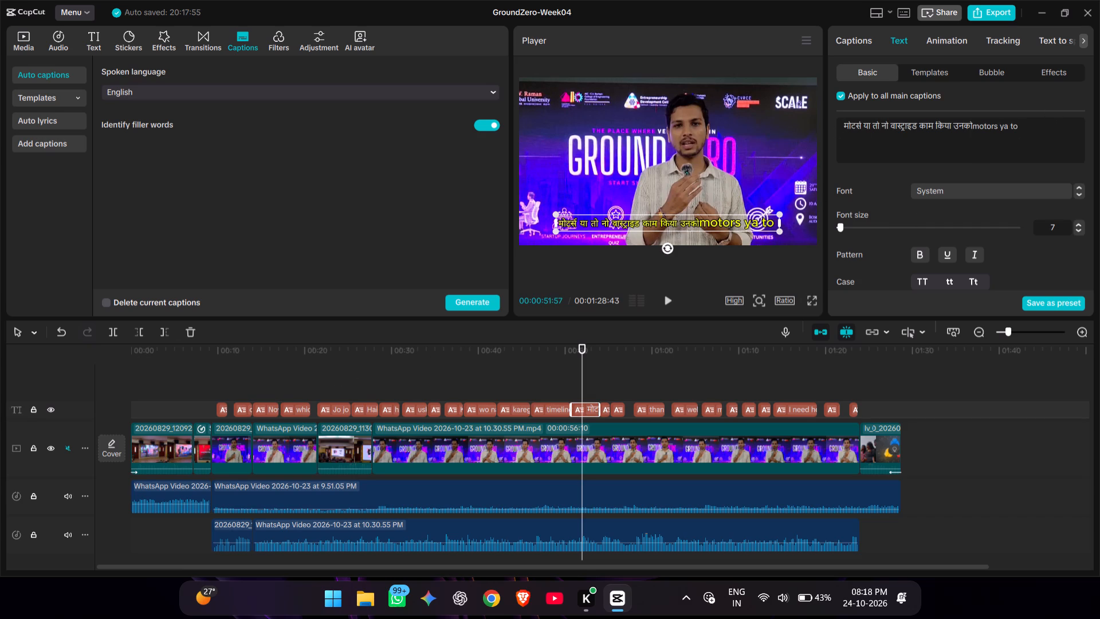
{"action": "key", "text": "ctrl+v"}
{"action": "left_click", "coordinate": [1042, 123]}
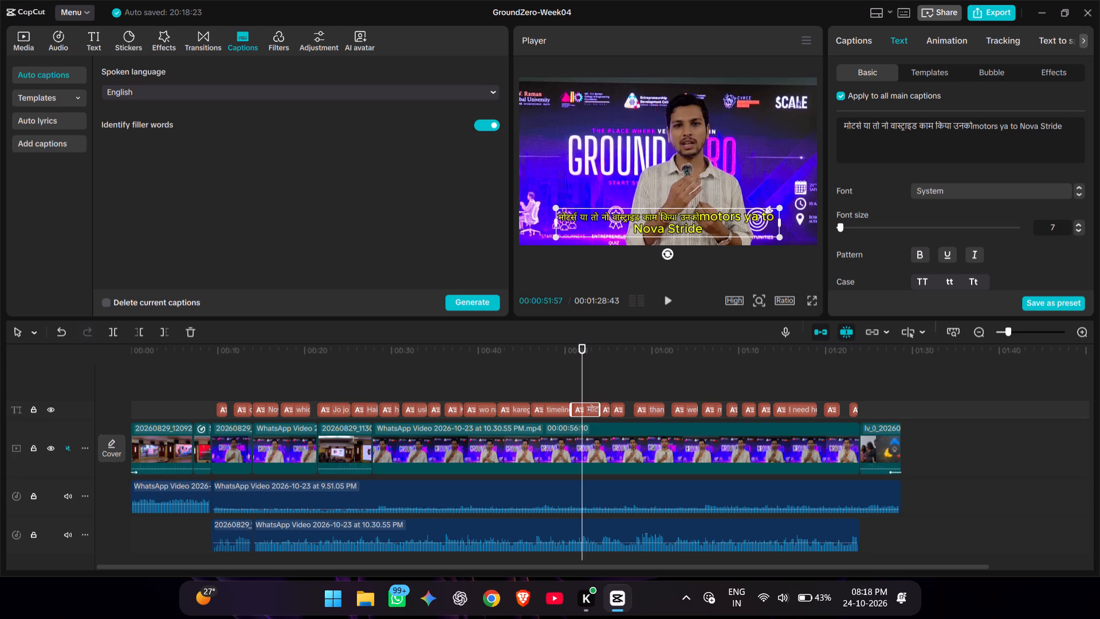
{"action": "key", "text": "BackSpace"}
{"action": "left_click", "coordinate": [1067, 128]}
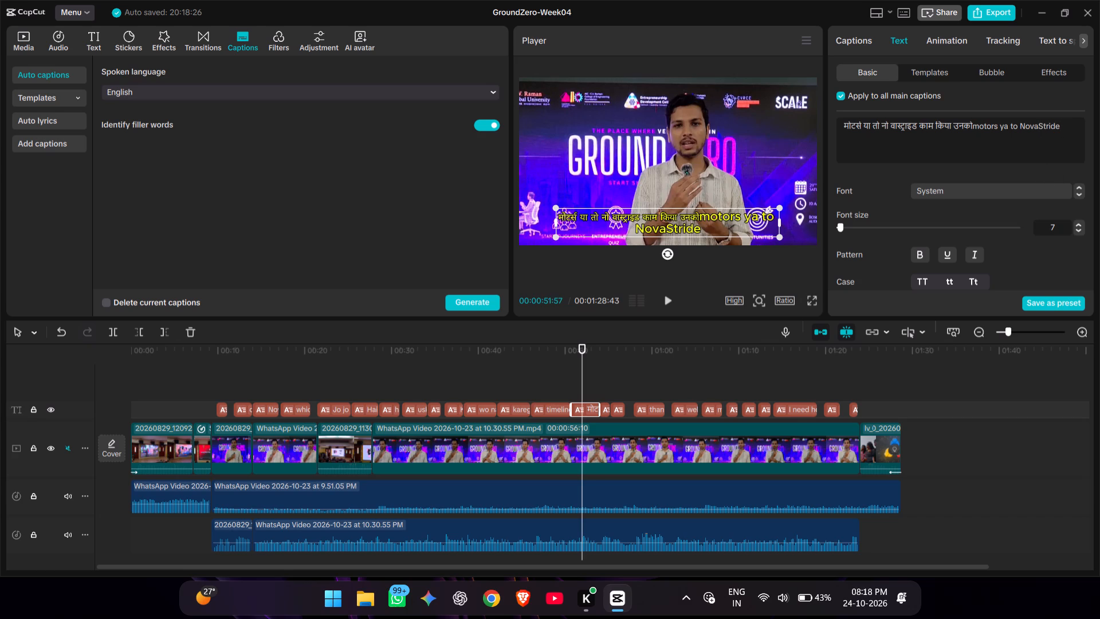
Append " kaam kiya unko" after "NovaStride" in the caption starting near 51 s.
{"action": "key", "text": "space"}
{"action": "type", "text": "kaam"}
{"action": "key", "text": "space"}
{"action": "type", "text": "kiya"}
{"action": "key", "text": "space"}
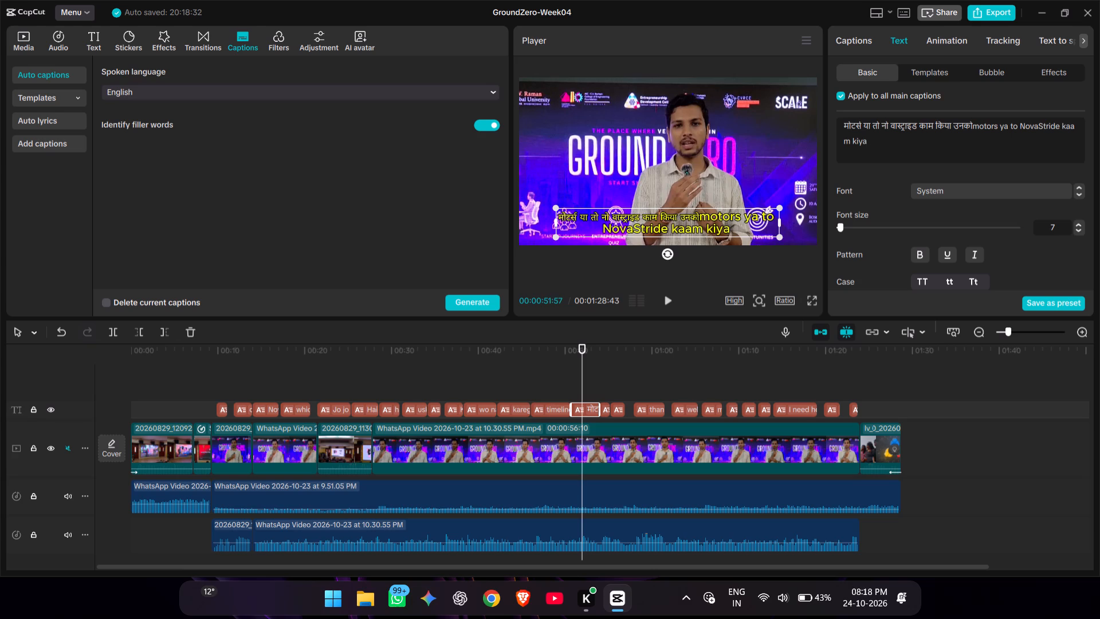
{"action": "type", "text": "unko"}
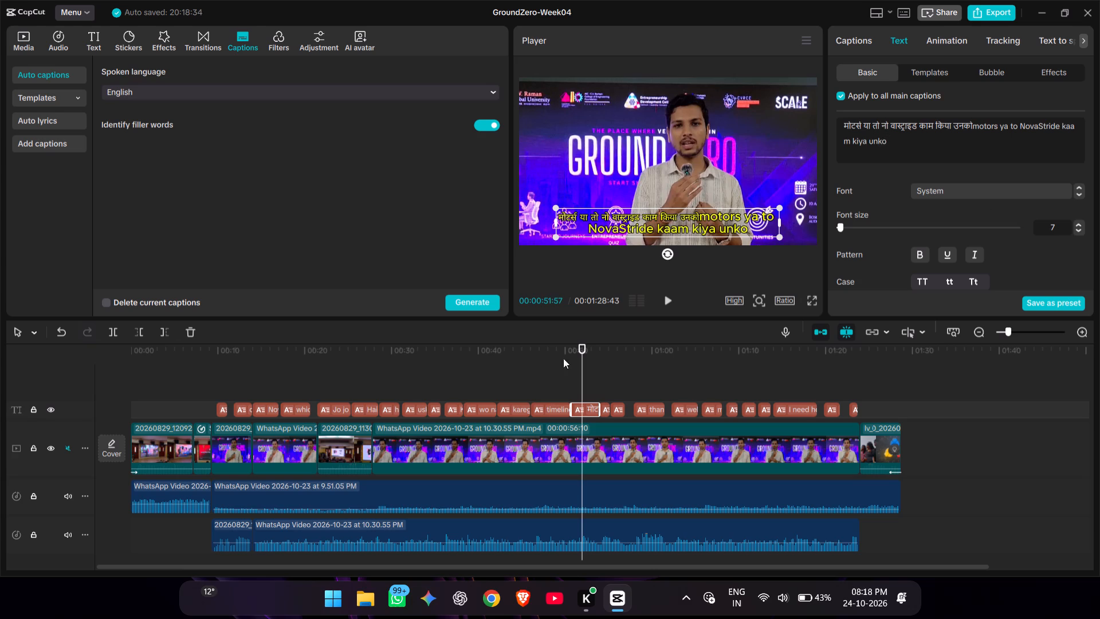
Replay the caption near 51 s and delete its Hindi-script text so it reads "motors ya to NovaStride kaam kiya unko".
{"action": "left_click", "coordinate": [565, 362]}
{"action": "left_click", "coordinate": [663, 301]}
{"action": "left_click", "coordinate": [665, 302]}
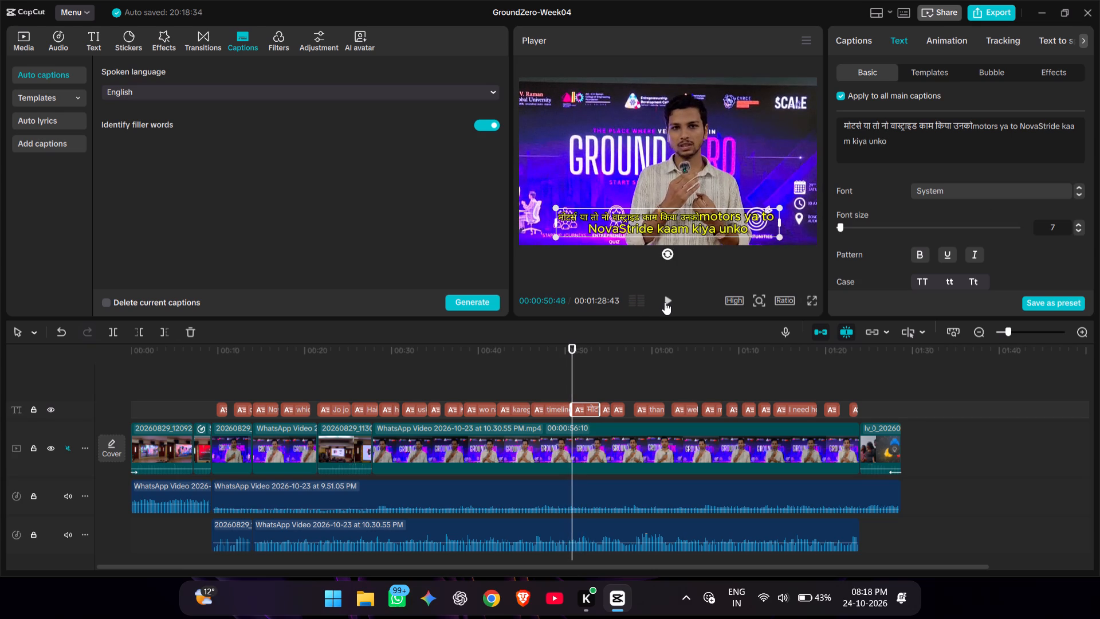
{"action": "key", "text": "space"}
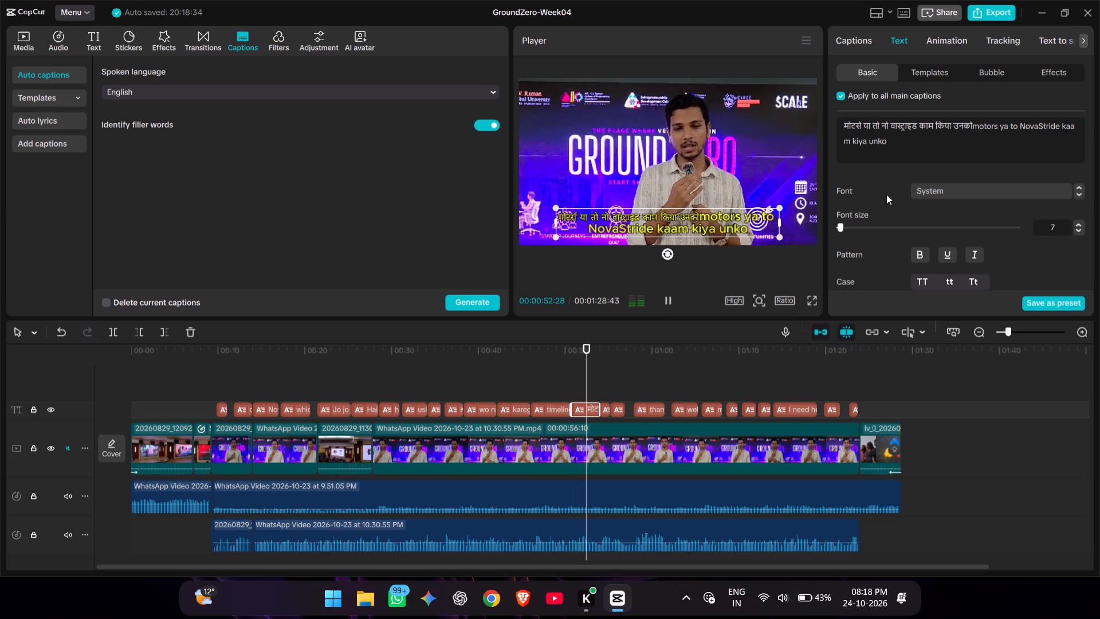
{"action": "left_click_drag", "start_coordinate": [973, 124], "coordinate": [944, 130]}
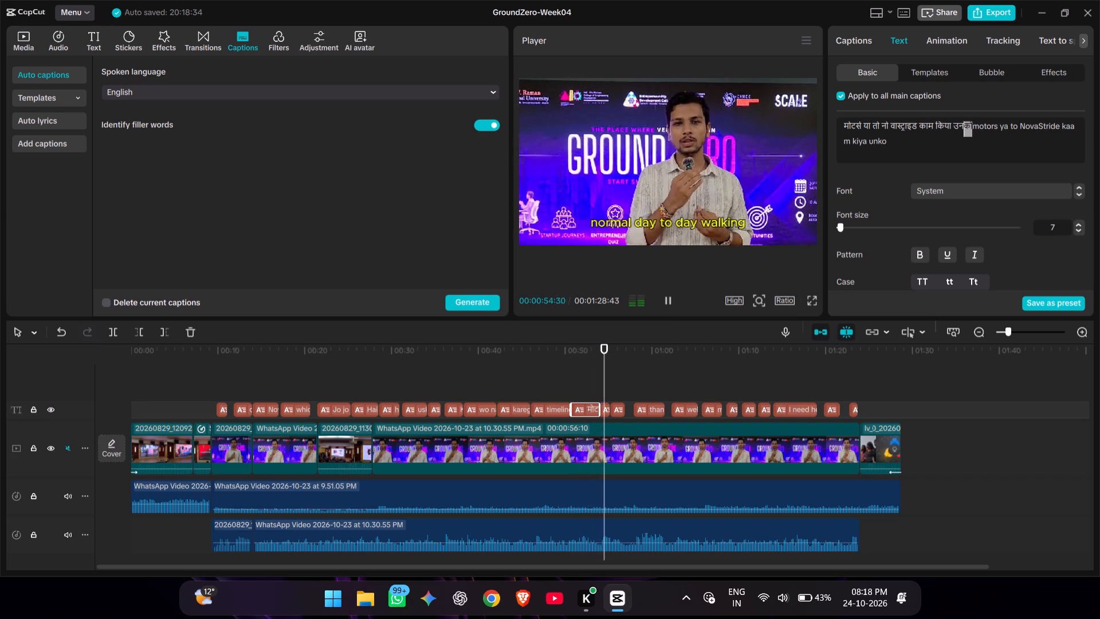
{"action": "left_click_drag", "start_coordinate": [944, 130], "coordinate": [802, 135]}
{"action": "key", "text": "BackSpace"}
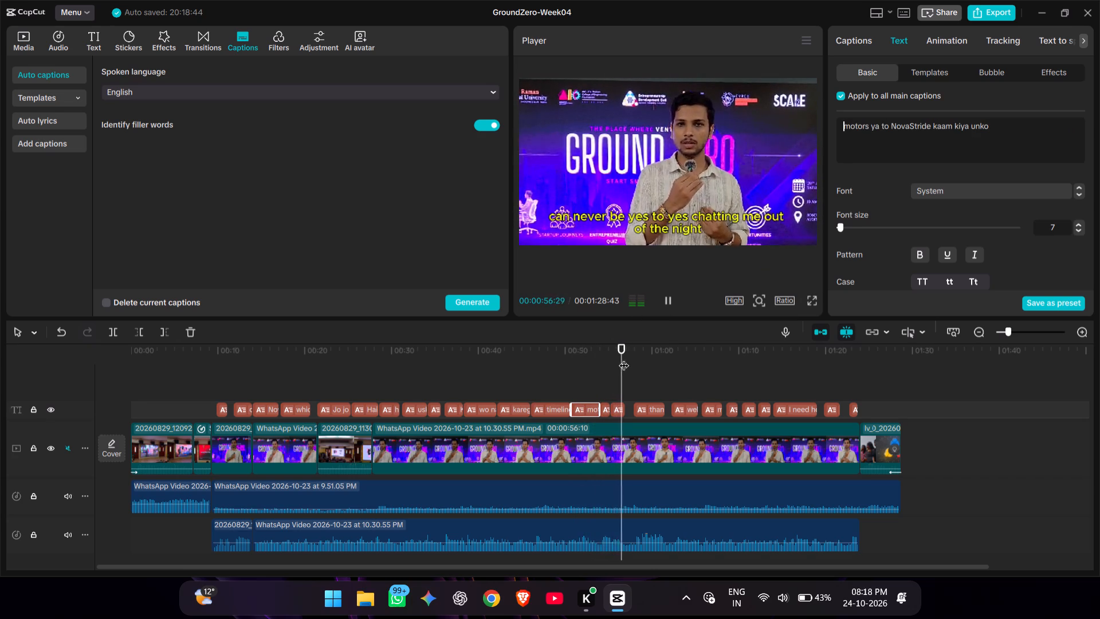
Replay the section from about 53 to 57 s repeatedly to check the words spoken after the "normal day to day walking" caption.
{"action": "left_click", "coordinate": [608, 378]}
{"action": "left_click_drag", "start_coordinate": [608, 378], "coordinate": [605, 385]}
{"action": "left_click", "coordinate": [669, 296]}
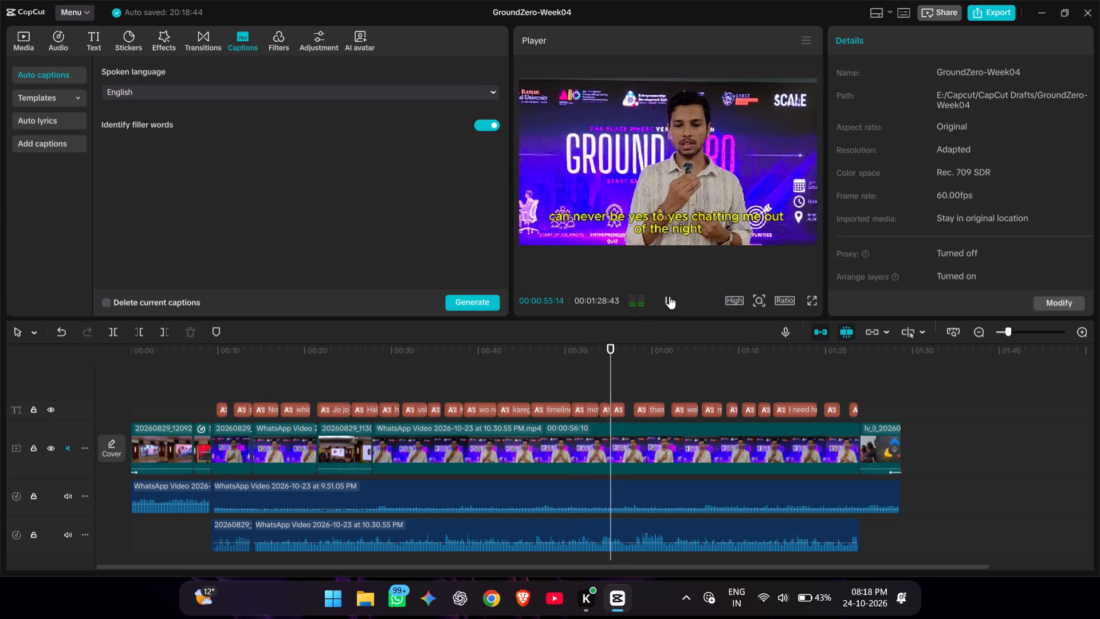
{"action": "left_click", "coordinate": [670, 296]}
{"action": "left_click", "coordinate": [670, 296]}
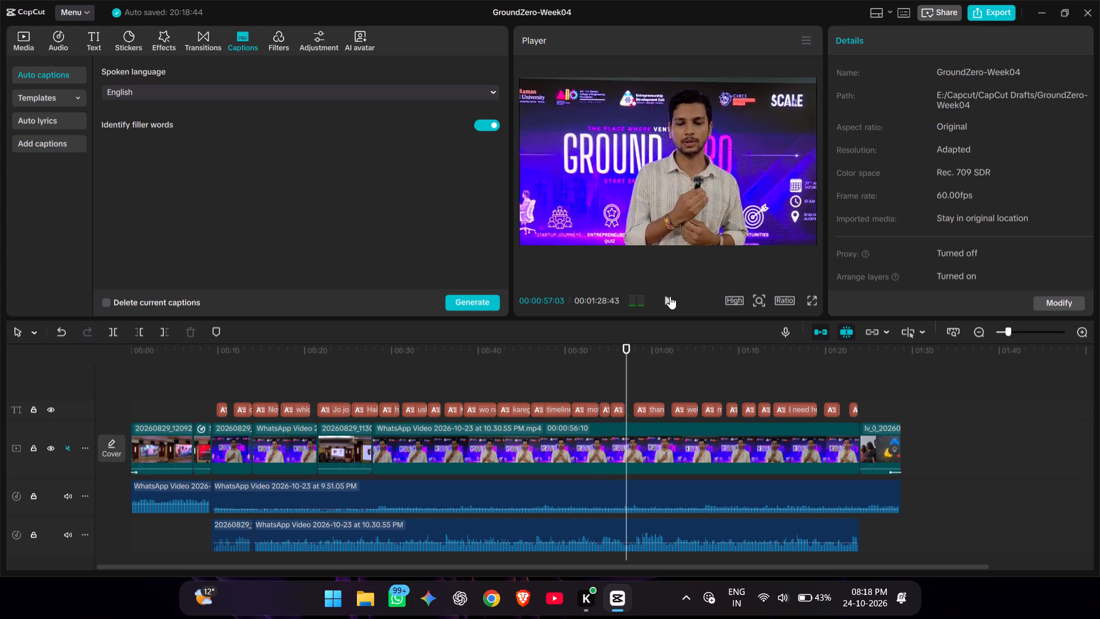
{"action": "double_click", "coordinate": [615, 386]}
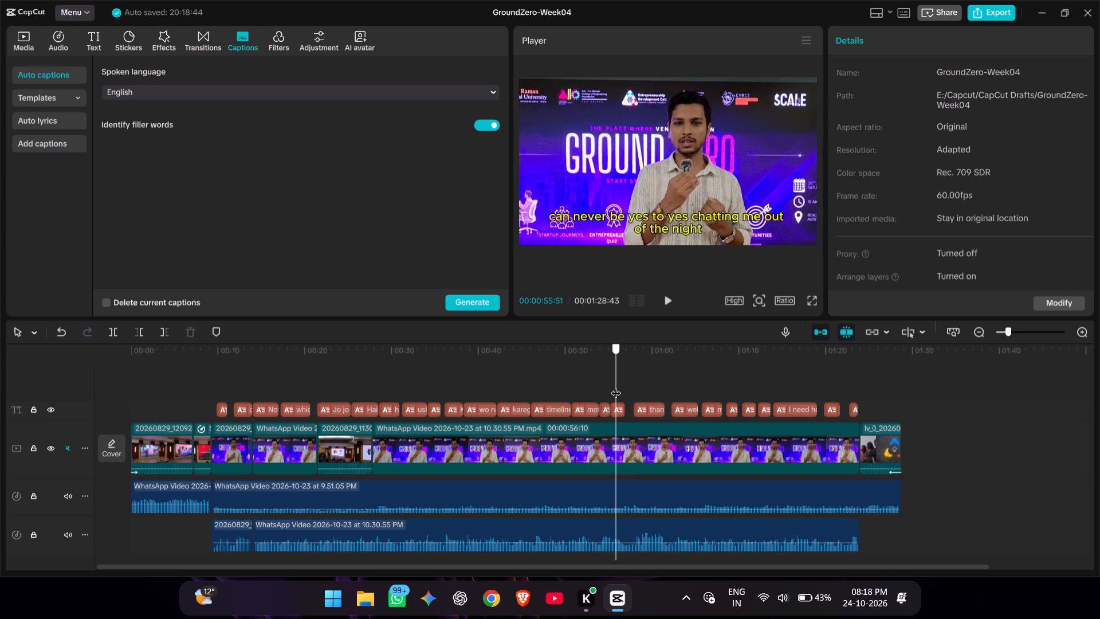
{"action": "left_click", "coordinate": [669, 298]}
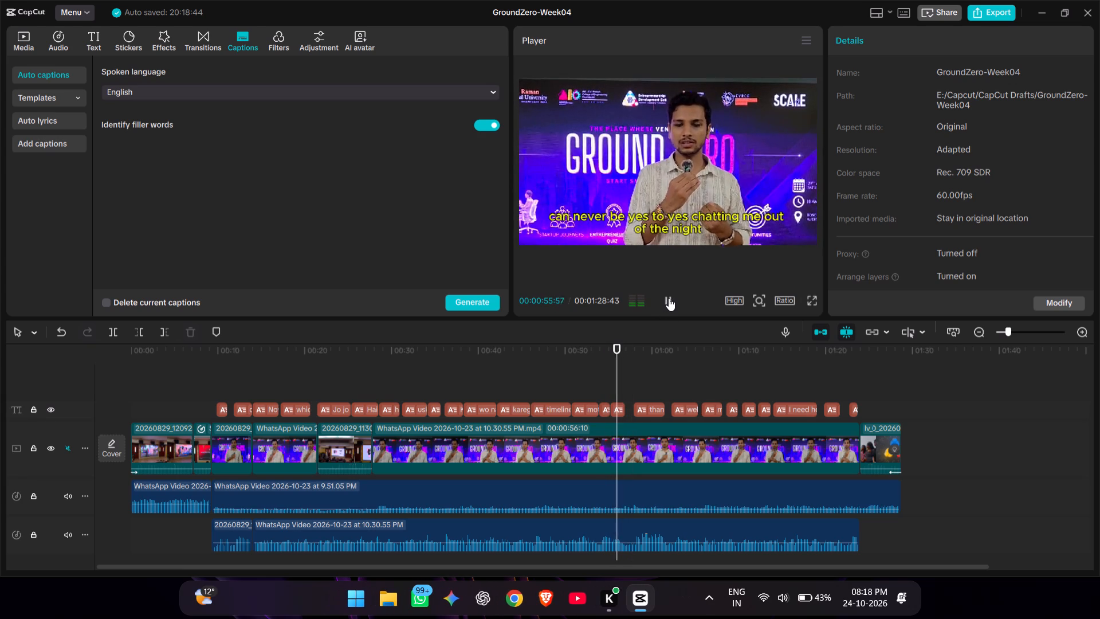
{"action": "left_click", "coordinate": [616, 374]}
{"action": "left_click_drag", "start_coordinate": [616, 374], "coordinate": [607, 376]}
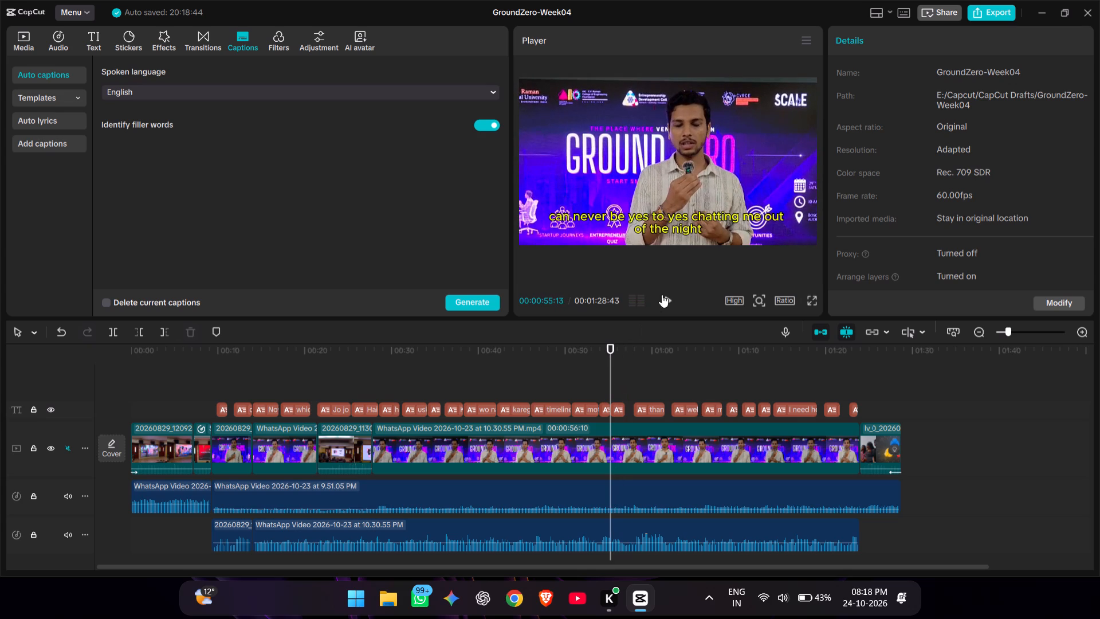
{"action": "left_click", "coordinate": [663, 298]}
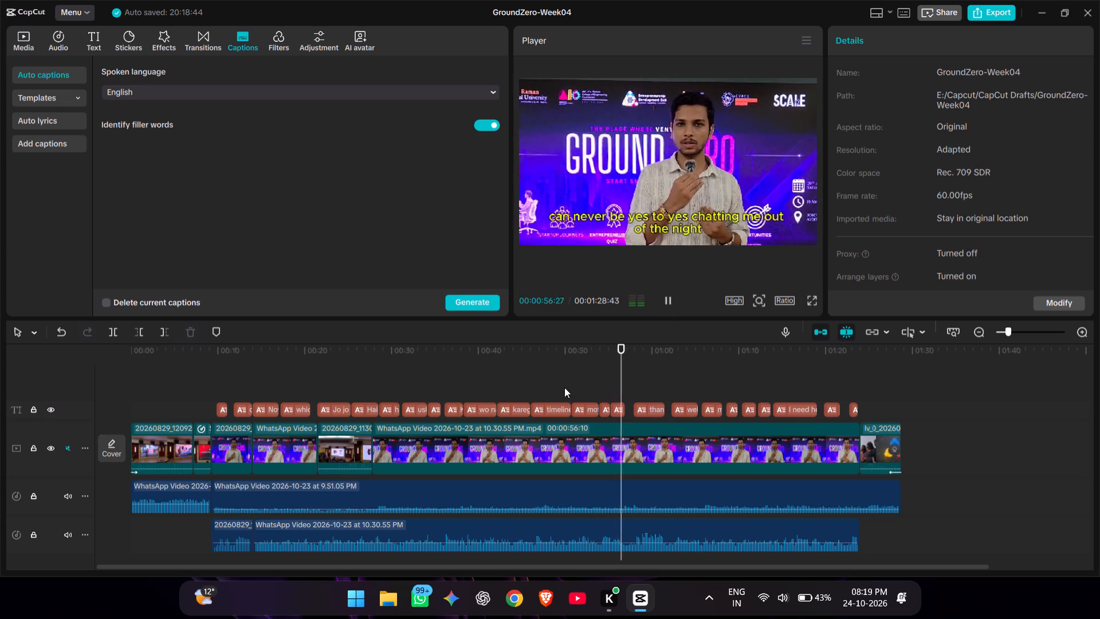
{"action": "left_click", "coordinate": [587, 371]}
{"action": "left_click", "coordinate": [668, 300]}
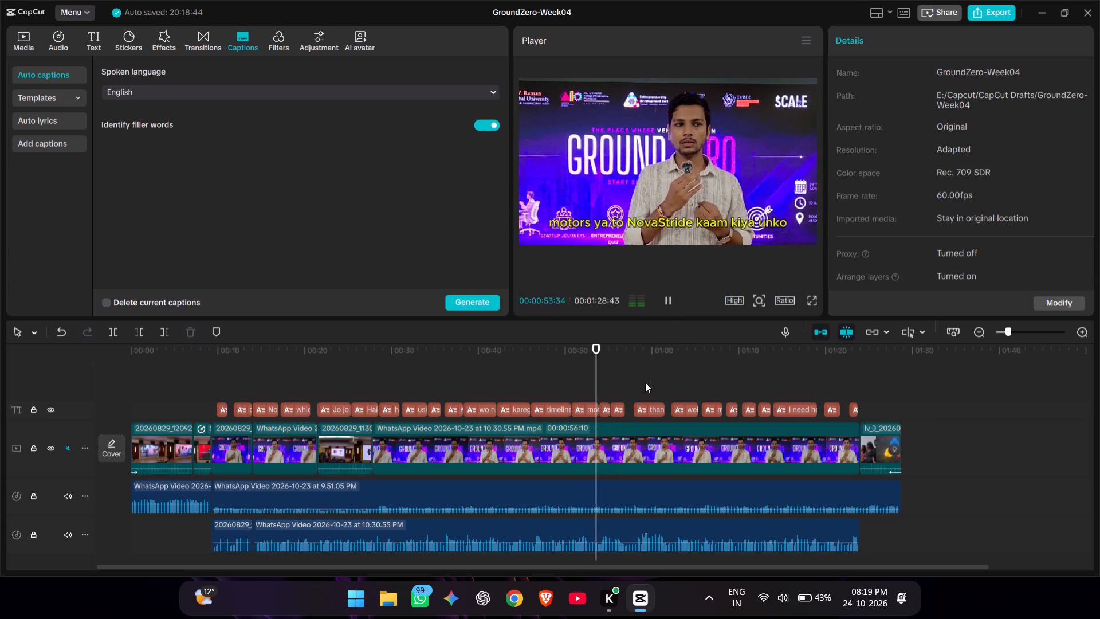
{"action": "scroll", "coordinate": [645, 383], "scroll_direction": "up", "scroll_amount": 13, "text": "ctrl"}
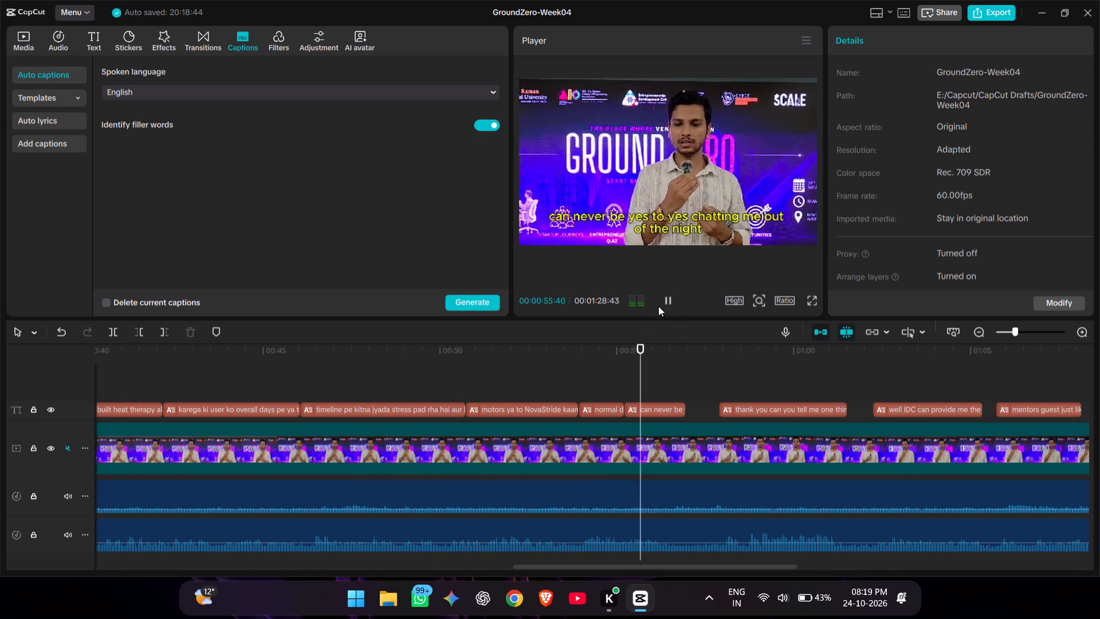
{"action": "left_click", "coordinate": [664, 299]}
{"action": "left_click", "coordinate": [641, 405]}
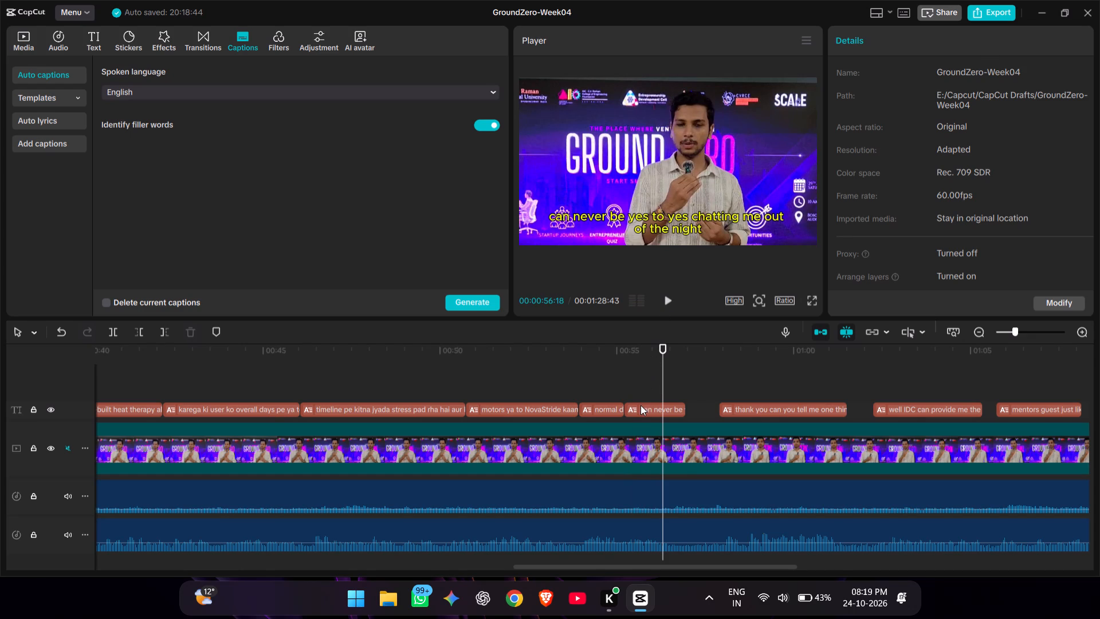
{"action": "double_click", "coordinate": [632, 388]}
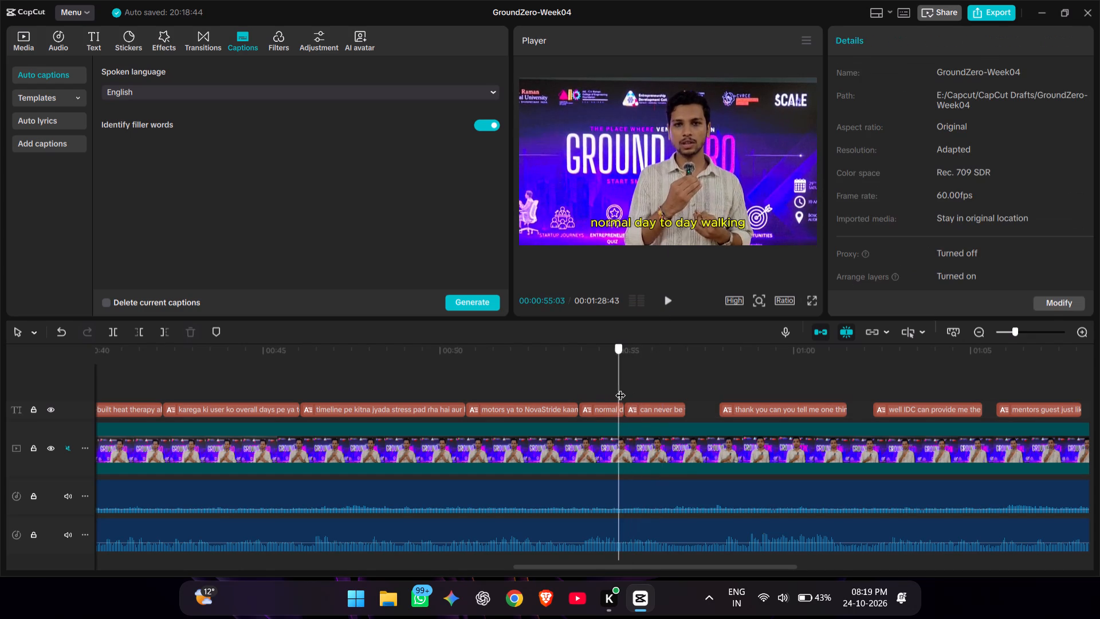
Replace the text of the caption starting near 55 s, after "normal day to day walking", with "ya stairs chadne pe".
{"action": "left_click", "coordinate": [644, 412]}
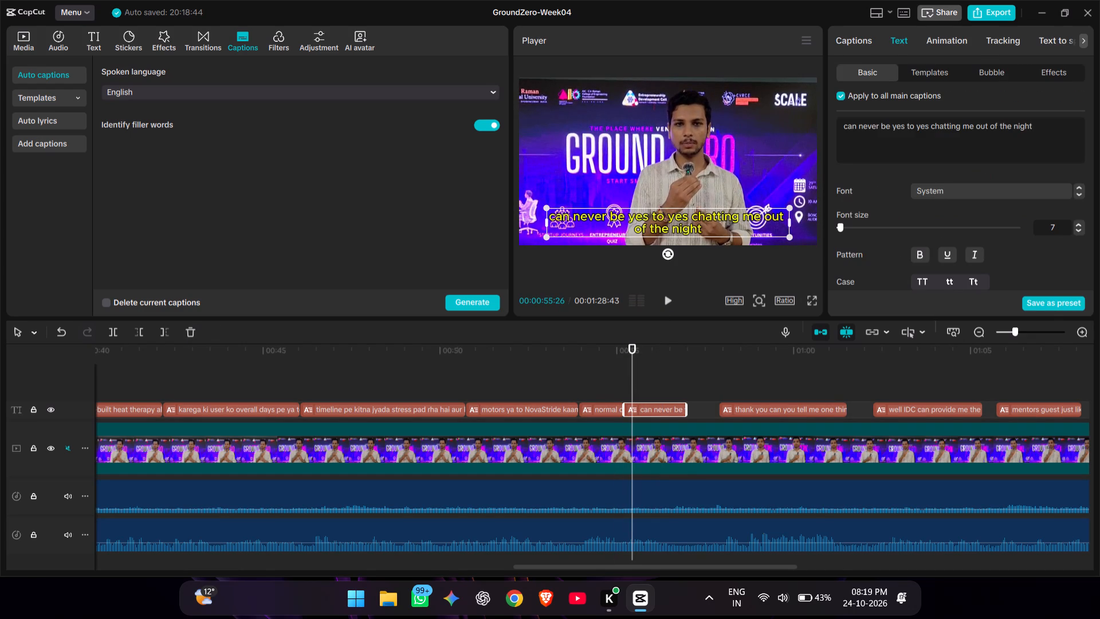
{"action": "left_click_drag", "start_coordinate": [1035, 124], "coordinate": [840, 126]}
{"action": "key", "text": "ctrl+c"}
{"action": "key", "text": "BackSpace"}
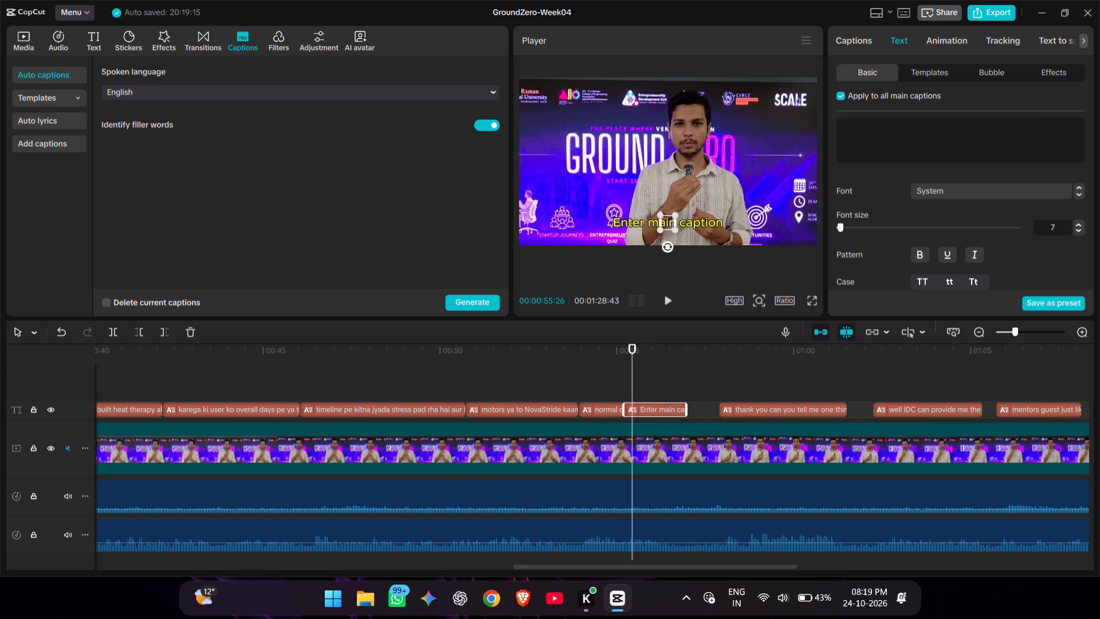
{"action": "type", "text": "ya stairs chadne pe"}
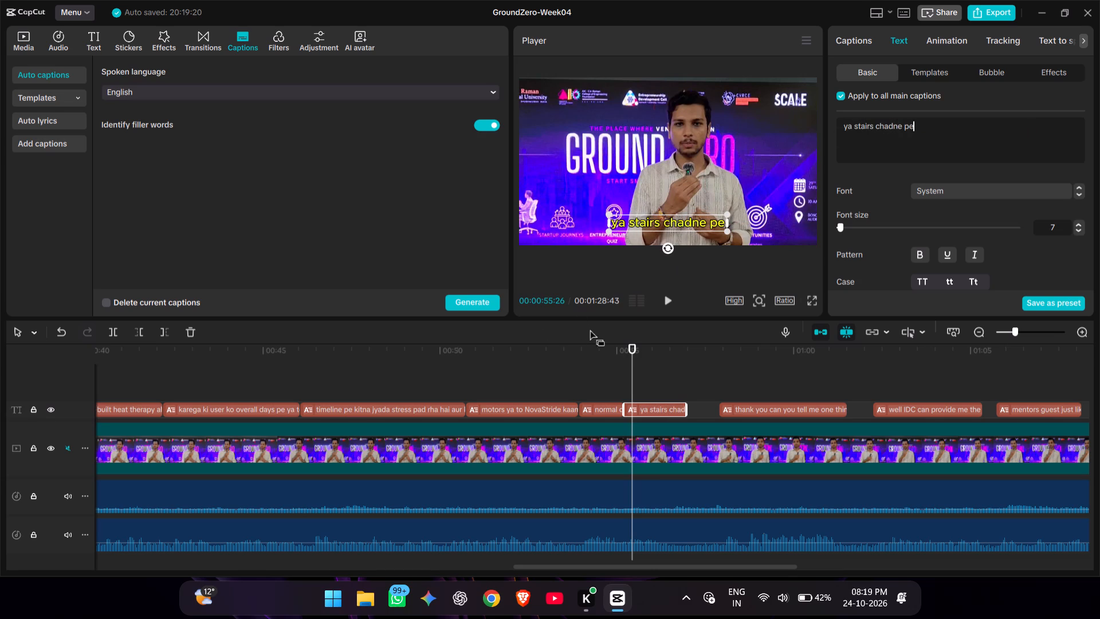
Replay the section from about 54 to 56 s to compare the speech with the "normal day to day walking" and "ya stairs chadne pe" captions.
{"action": "left_click", "coordinate": [584, 327]}
{"action": "left_click", "coordinate": [615, 346]}
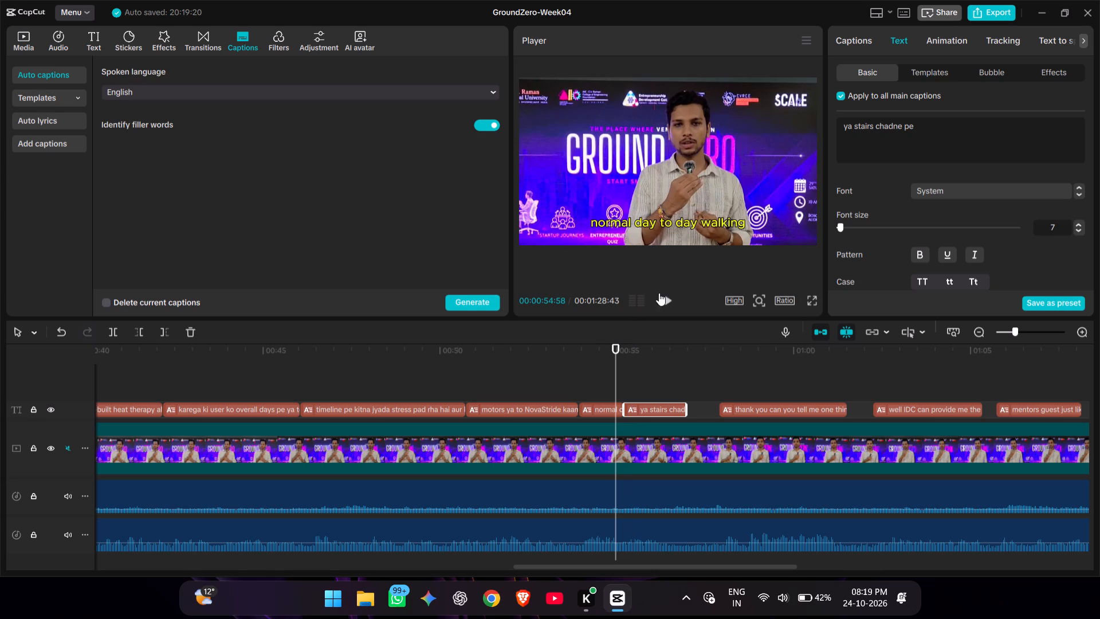
{"action": "left_click", "coordinate": [670, 296]}
{"action": "left_click", "coordinate": [584, 370]}
{"action": "left_click_drag", "start_coordinate": [584, 369], "coordinate": [579, 369]}
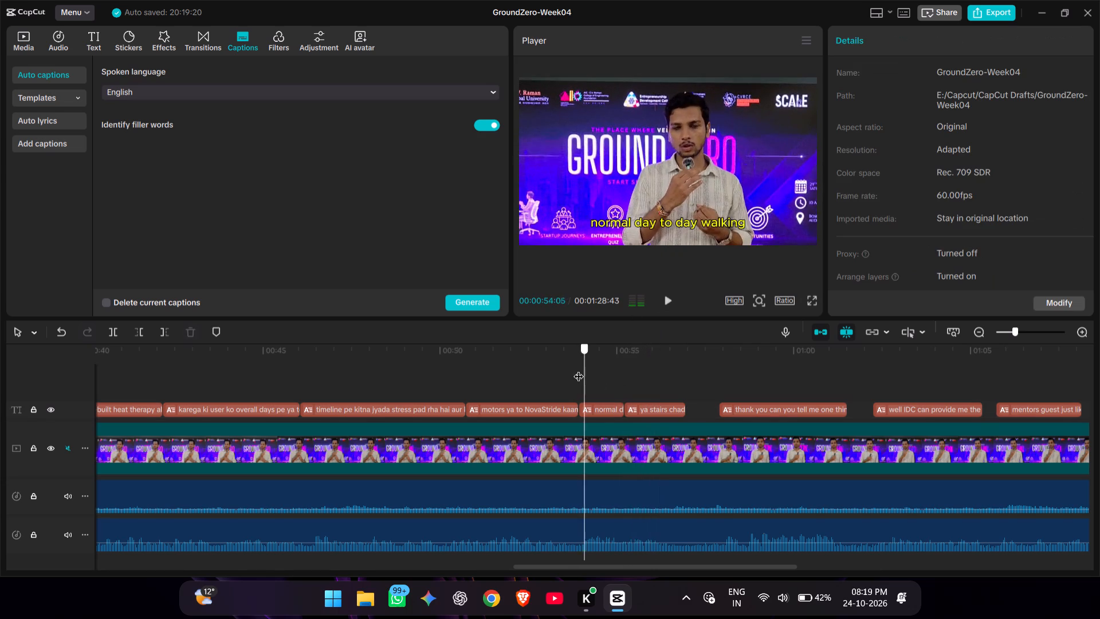
{"action": "left_click_drag", "start_coordinate": [579, 369], "coordinate": [568, 371]}
{"action": "left_click", "coordinate": [672, 294]}
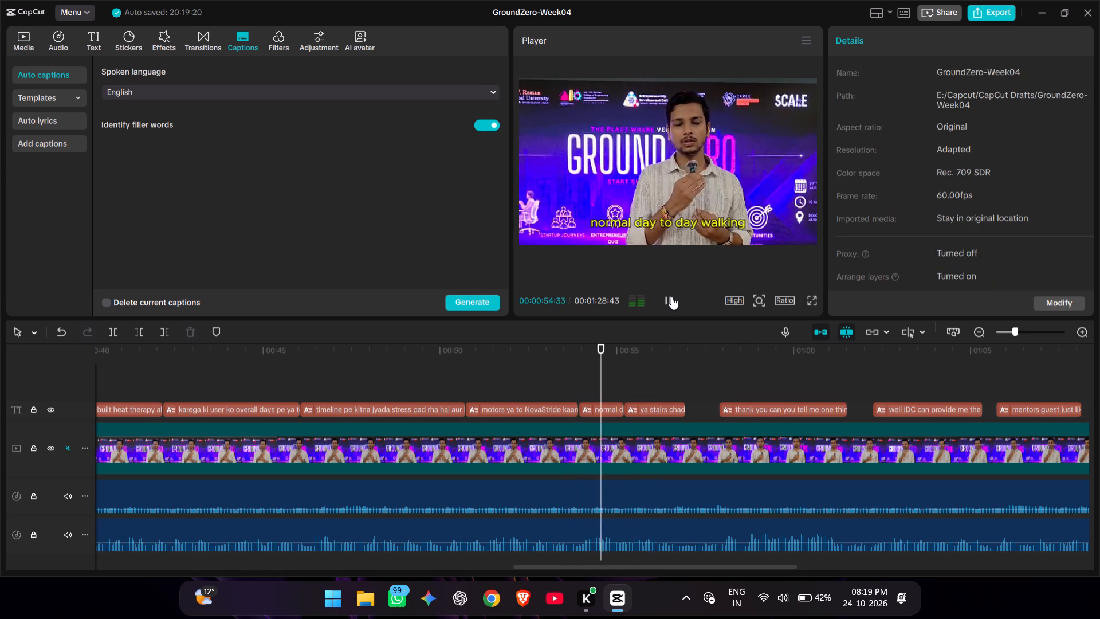
{"action": "left_click", "coordinate": [671, 297]}
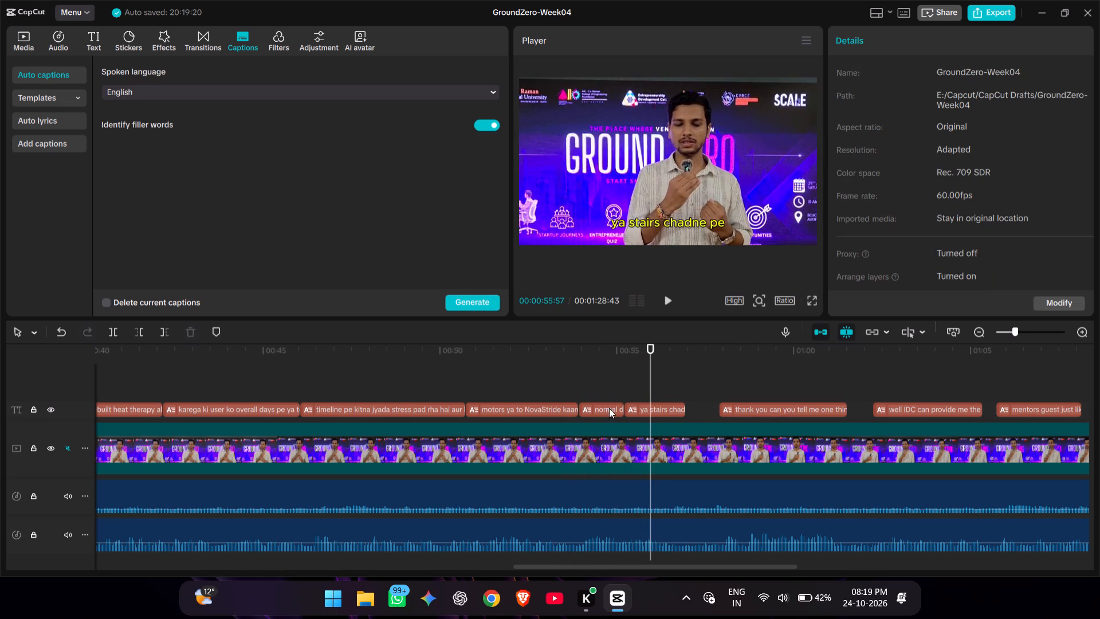
{"action": "left_click", "coordinate": [622, 385]}
{"action": "left_click_drag", "start_coordinate": [622, 385], "coordinate": [608, 383]}
{"action": "left_click", "coordinate": [666, 300]}
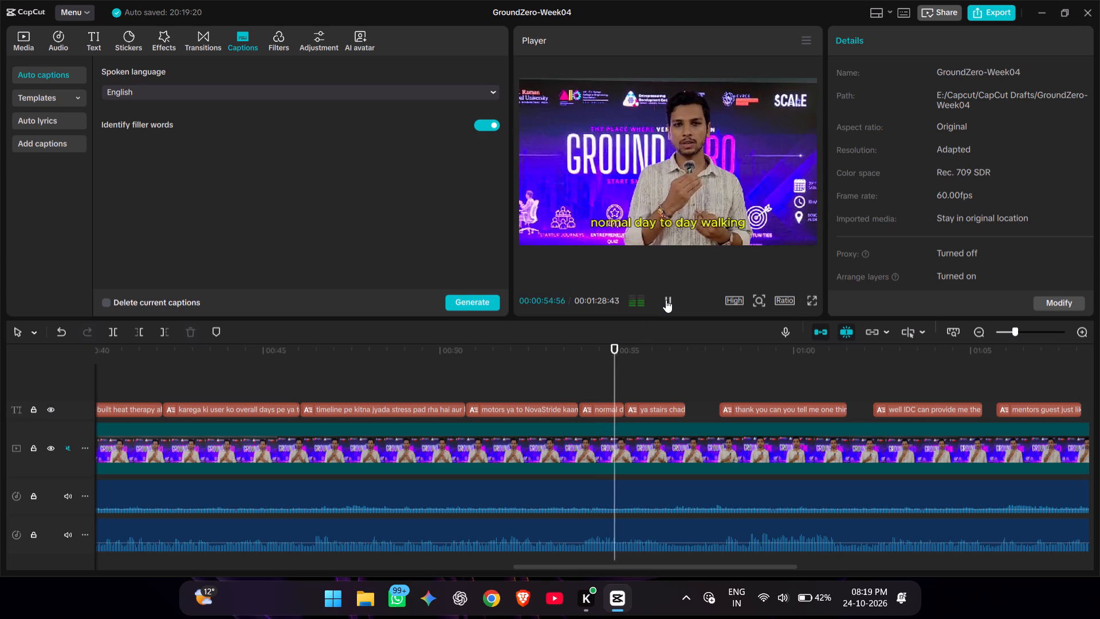
{"action": "left_click", "coordinate": [628, 375]}
Insert "karne pe " at the start of the "ya stairs chadne pe" caption.
{"action": "left_click", "coordinate": [634, 405]}
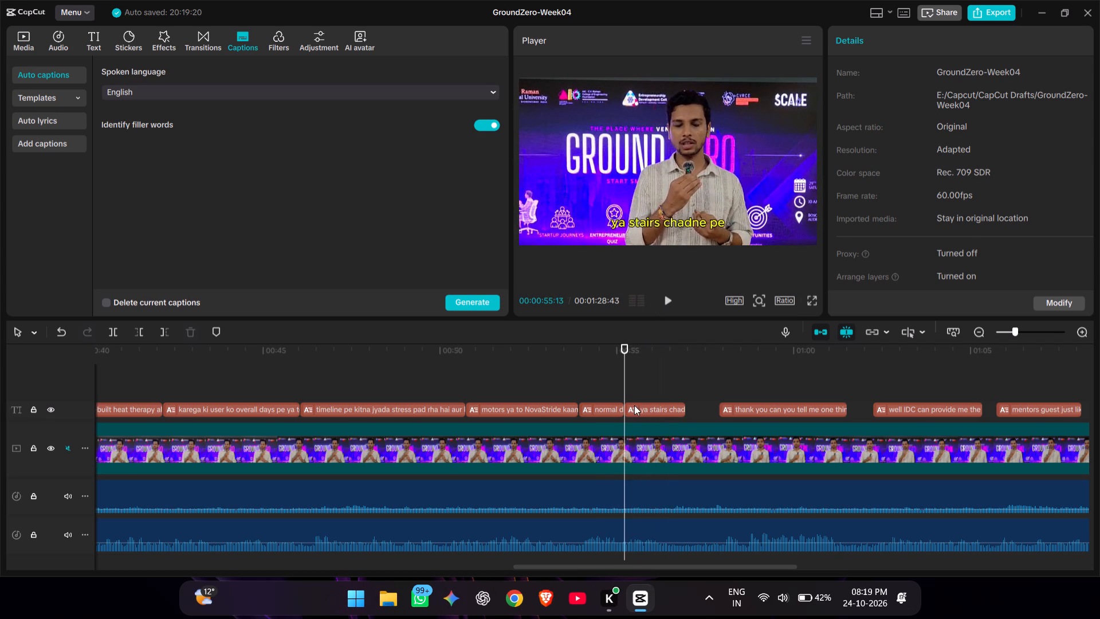
{"action": "left_click", "coordinate": [845, 130]}
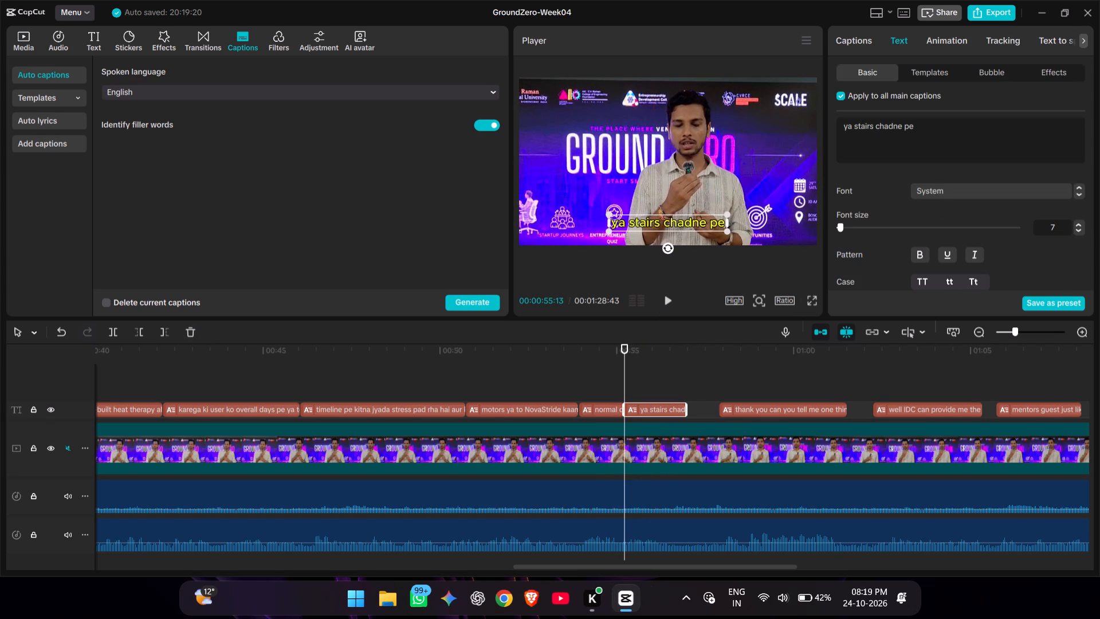
{"action": "type", "text": "karne pe"}
{"action": "key", "text": "space"}
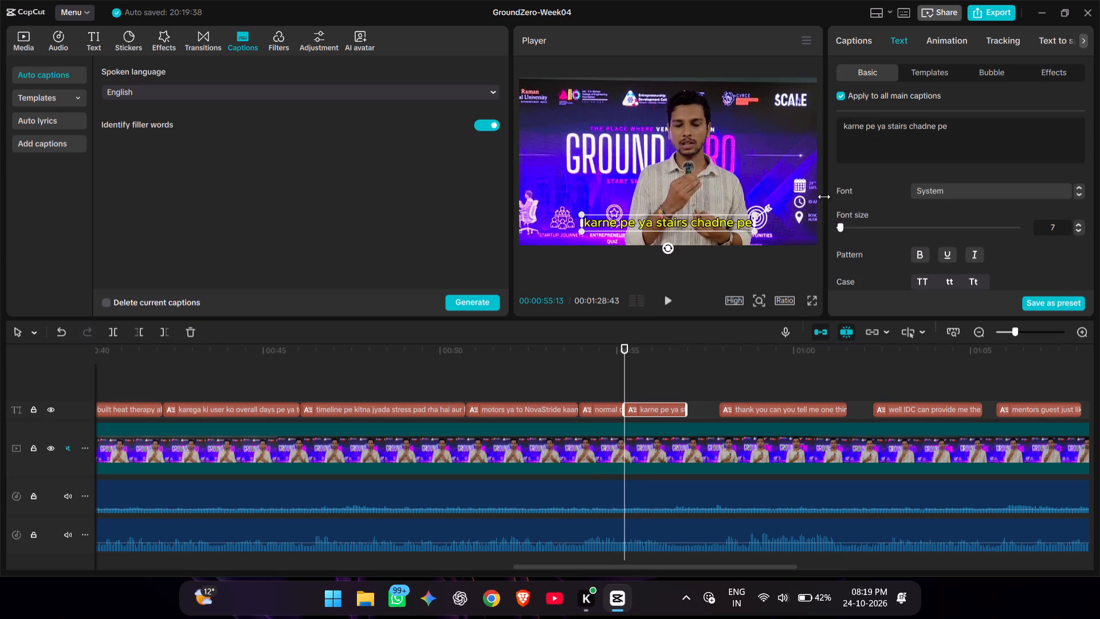
Replay the section from about 55 to 57 s to check the words spoken at the end of the "karne pe ya stairs chadne pe" caption.
{"action": "left_click", "coordinate": [667, 300]}
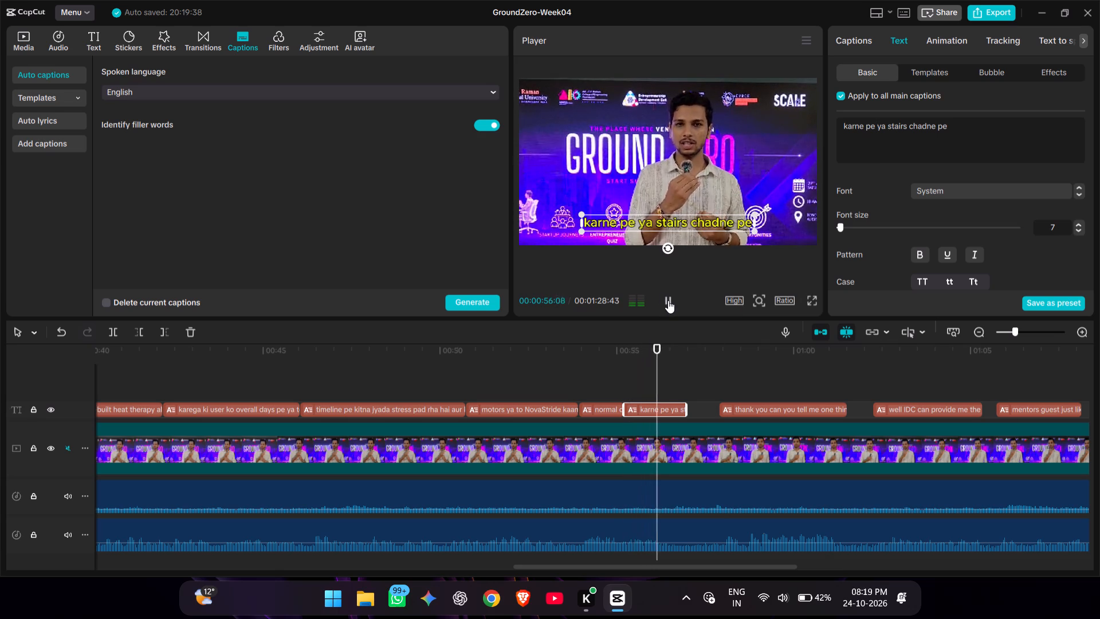
{"action": "left_click", "coordinate": [688, 371]}
{"action": "left_click_drag", "start_coordinate": [688, 371], "coordinate": [684, 375]}
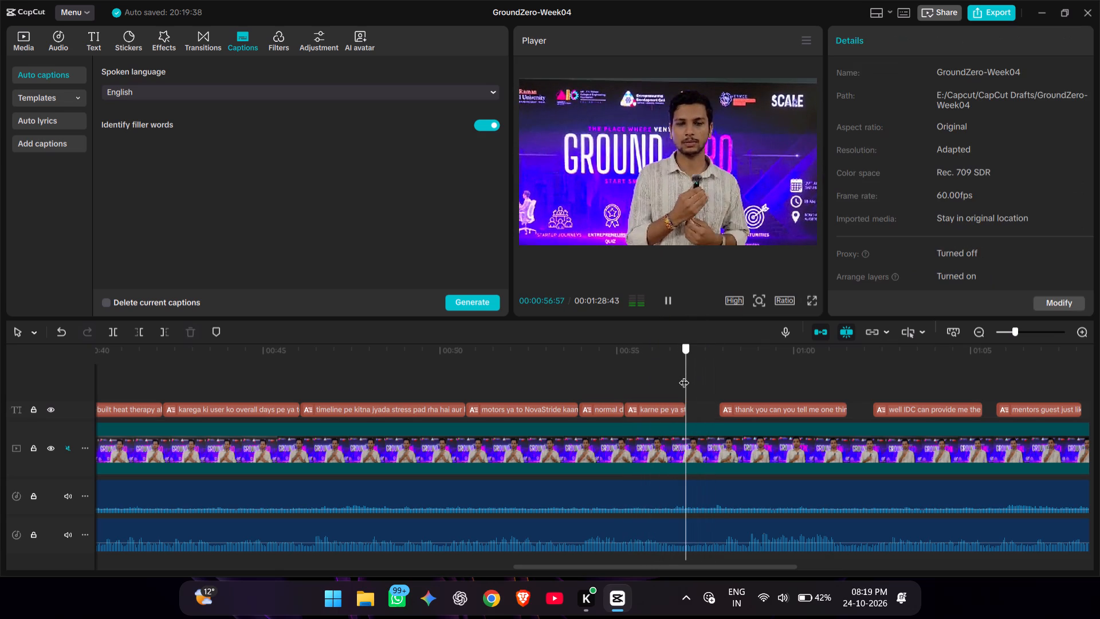
{"action": "left_click_drag", "start_coordinate": [684, 375], "coordinate": [675, 374]}
{"action": "left_click", "coordinate": [665, 299]}
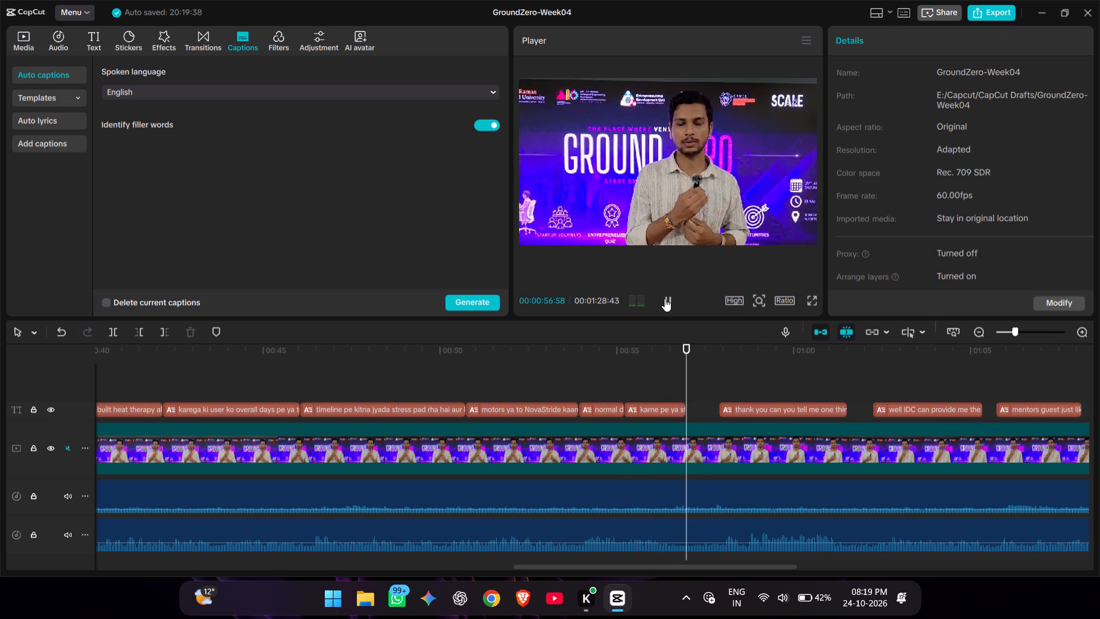
{"action": "double_click", "coordinate": [648, 357]}
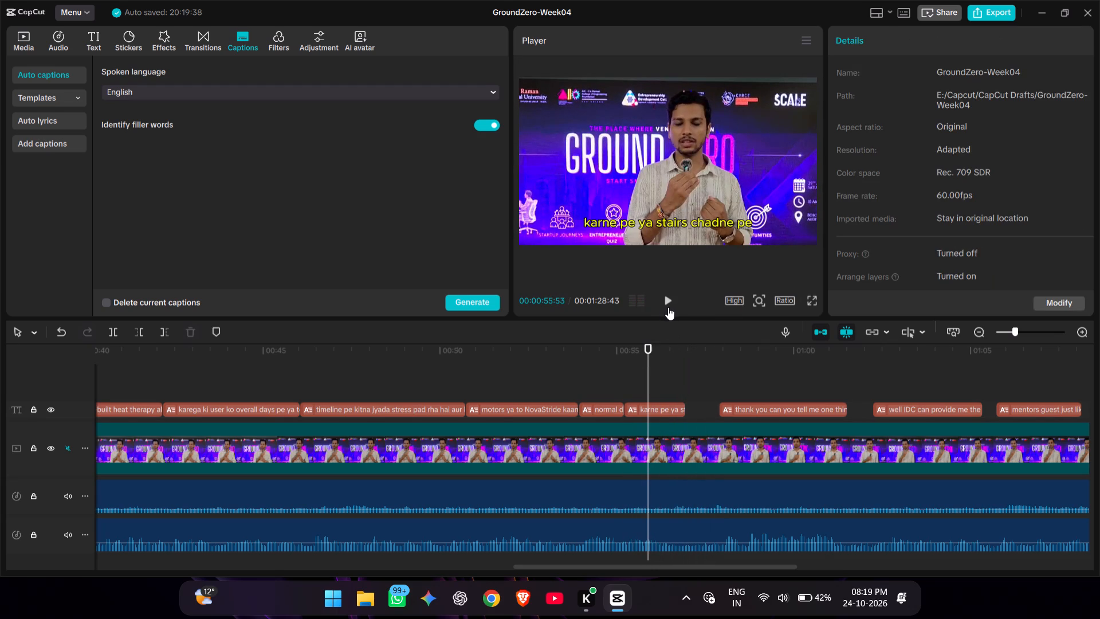
{"action": "scroll", "coordinate": [668, 307], "scroll_direction": "up", "scroll_amount": 7, "text": "ctrl"}
{"action": "scroll", "coordinate": [668, 307], "scroll_direction": "down", "scroll_amount": 1, "text": "ctrl"}
{"action": "scroll", "coordinate": [668, 307], "scroll_direction": "up", "scroll_amount": 17, "text": "ctrl"}
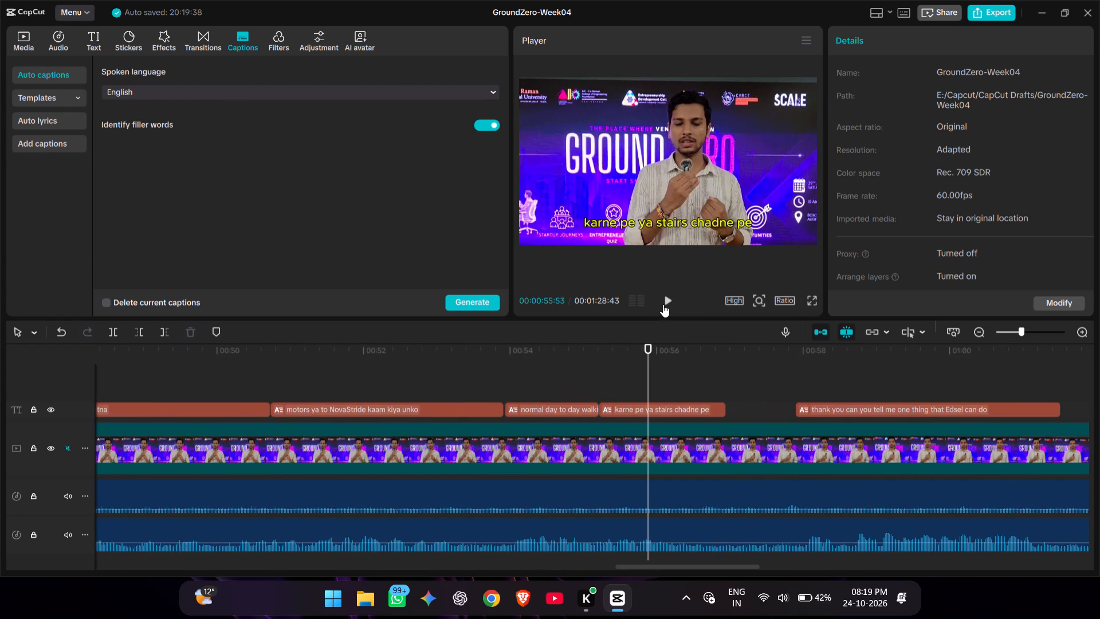
{"action": "left_click", "coordinate": [673, 299]}
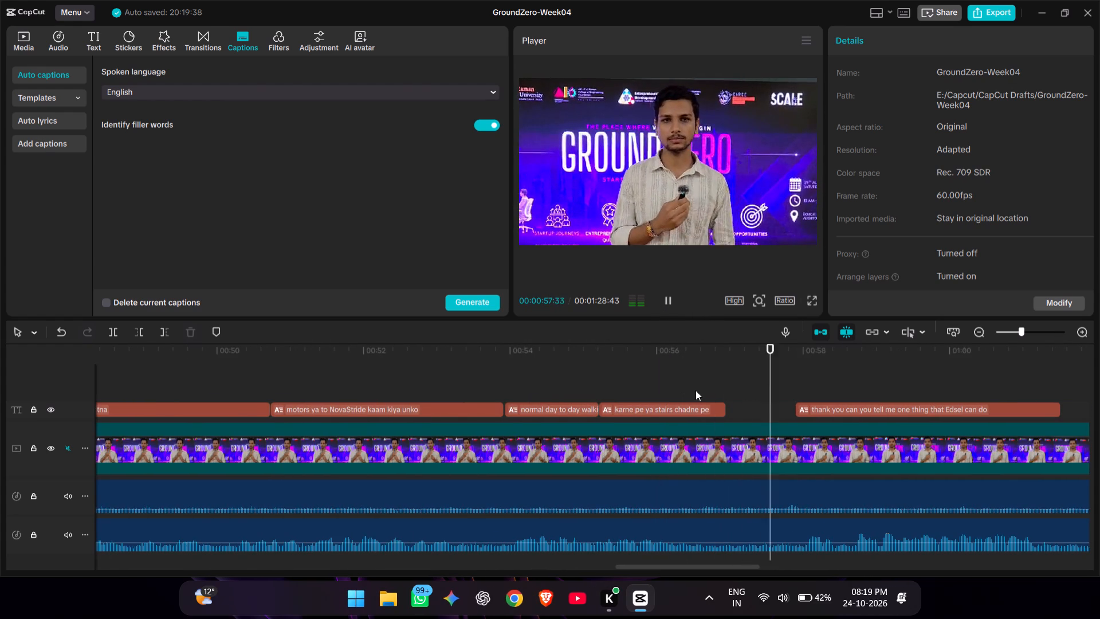
Append " output dega" to the "karne pe ya stairs chadne pe" caption.
{"action": "left_click", "coordinate": [712, 383]}
{"action": "left_click", "coordinate": [711, 404]}
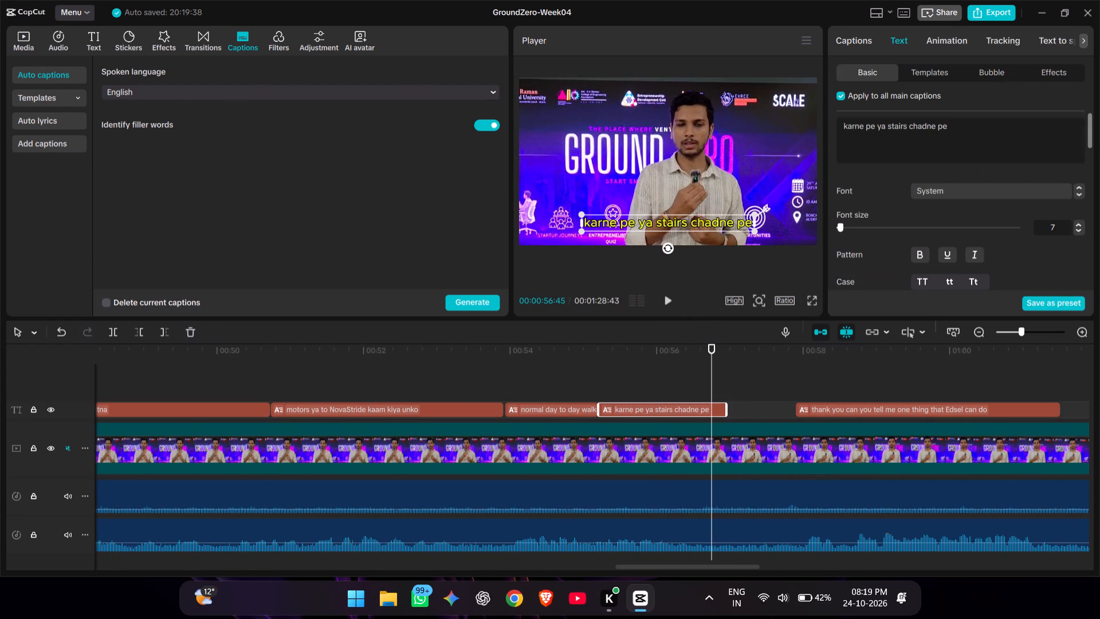
{"action": "left_click", "coordinate": [1010, 123]}
{"action": "key", "text": "space"}
{"action": "type", "text": "output dega"}
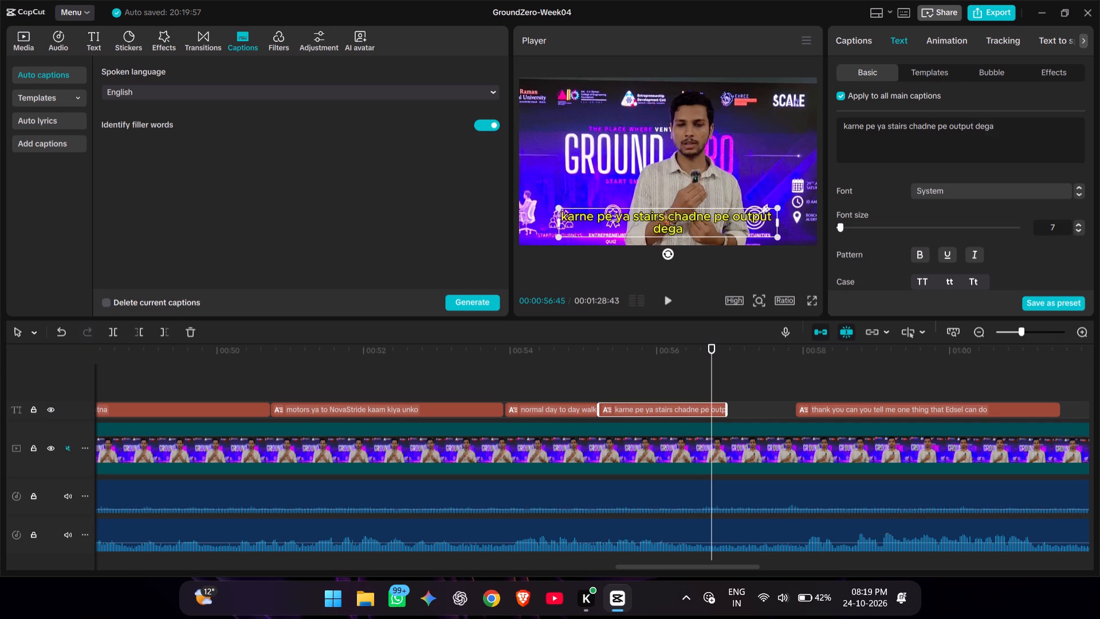
Replay the caption near 55 s and replace its last word with "milega" so it reads "karne pe ya stairs chadne pe output milega".
{"action": "left_click", "coordinate": [622, 362]}
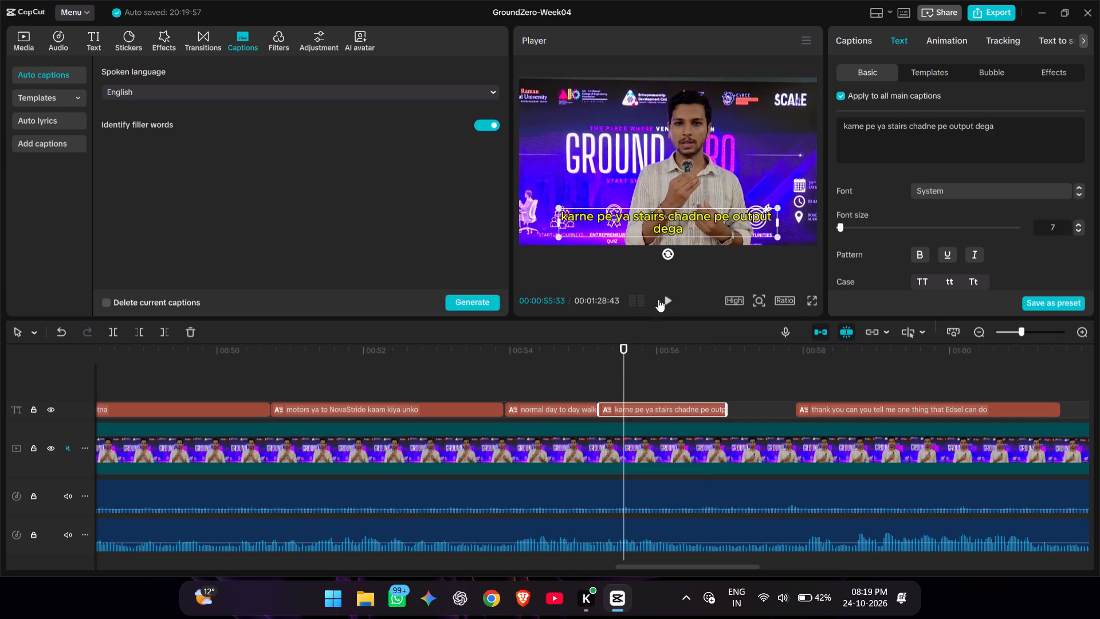
{"action": "left_click", "coordinate": [670, 296]}
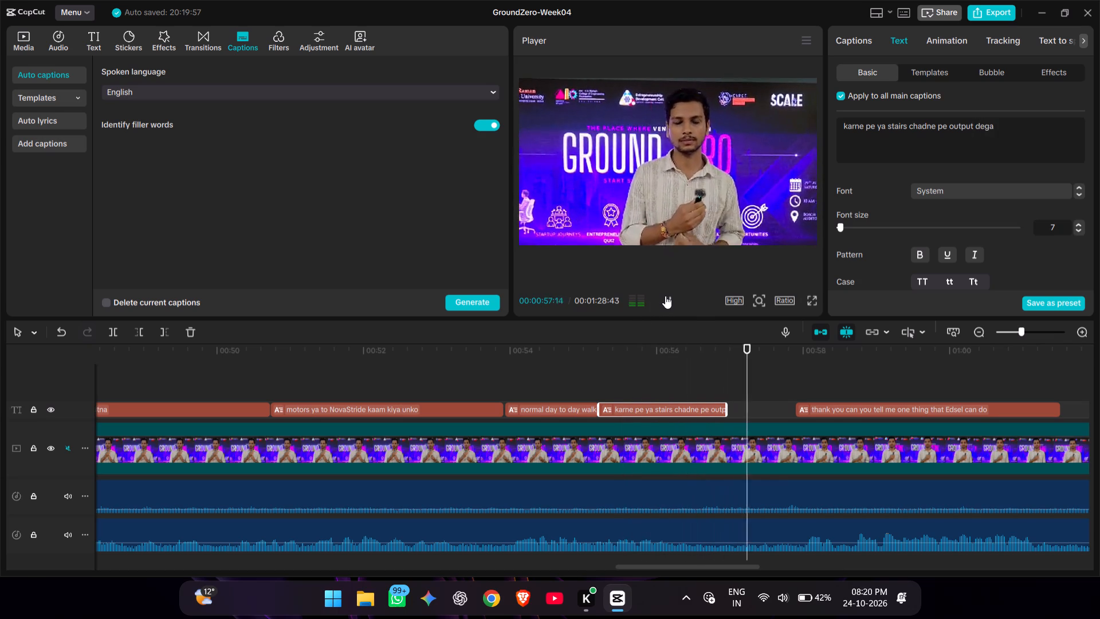
{"action": "left_click", "coordinate": [716, 385]}
{"action": "left_click", "coordinate": [712, 408]}
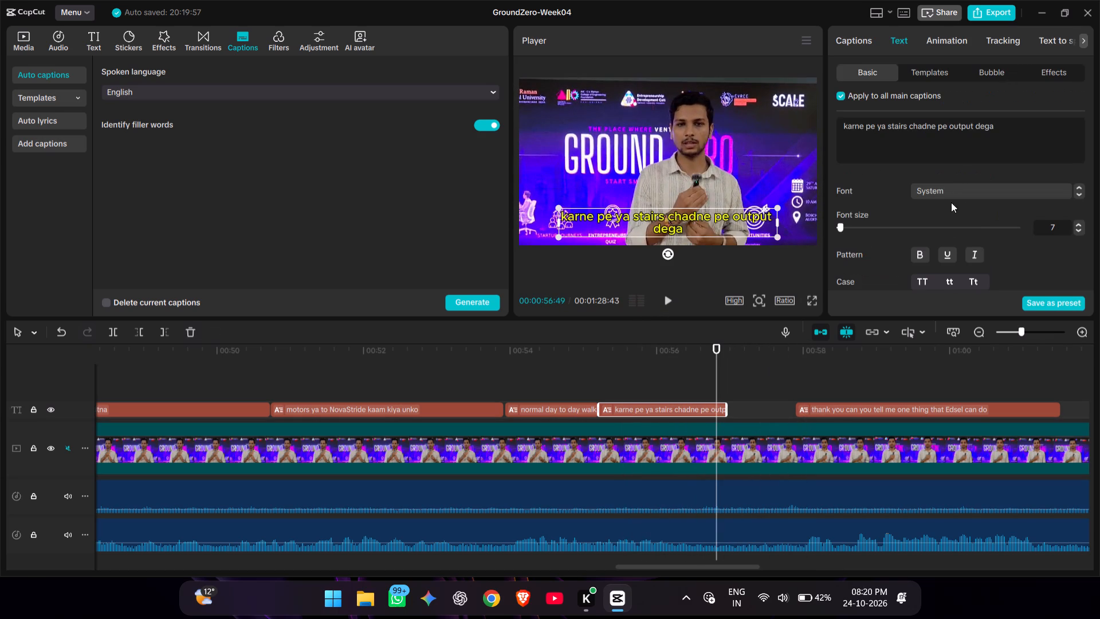
{"action": "left_click_drag", "start_coordinate": [1007, 127], "coordinate": [977, 124]}
{"action": "type", "text": "milega"}
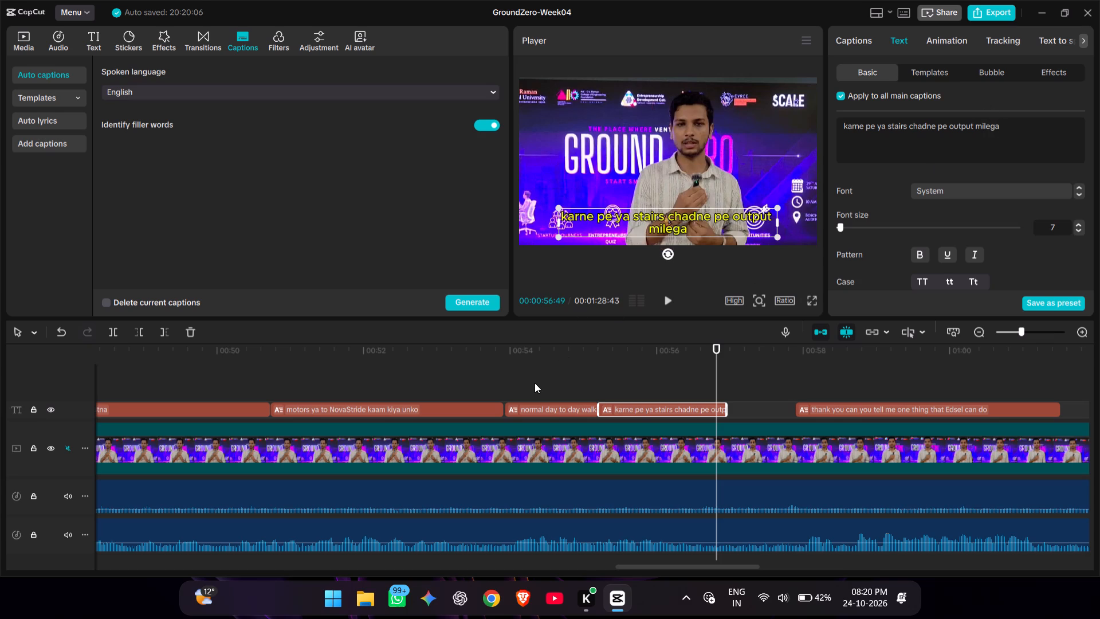
Play the video from about 51 s to check the corrected captions and the following "thank you can you tell me" caption against the speech.
{"action": "left_click", "coordinate": [535, 383]}
{"action": "left_click_drag", "start_coordinate": [535, 382], "coordinate": [318, 383]}
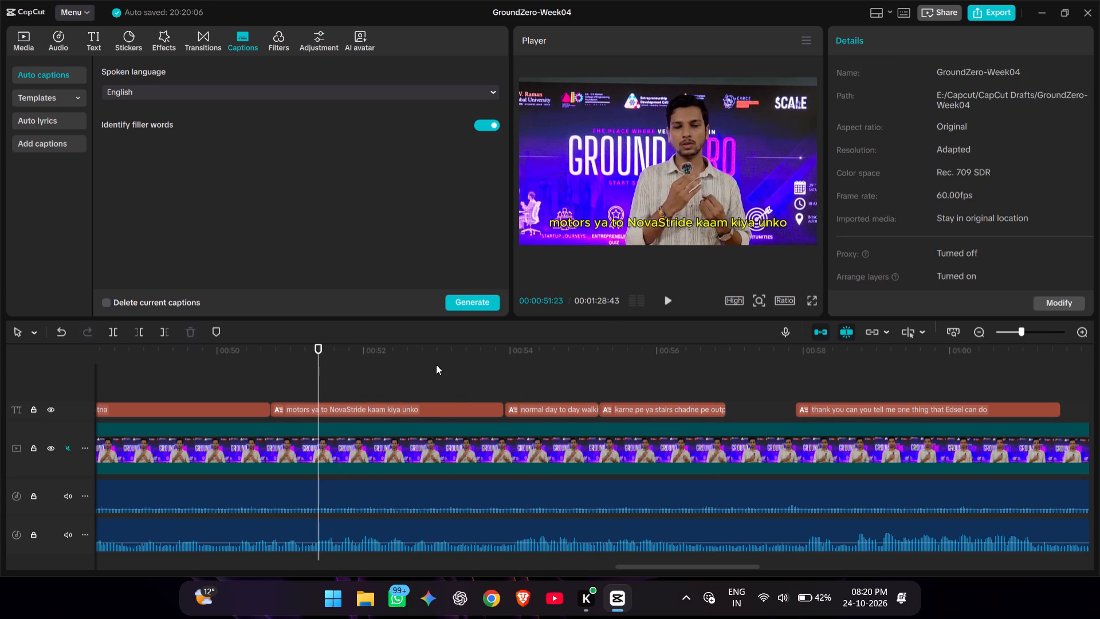
{"action": "left_click", "coordinate": [661, 297]}
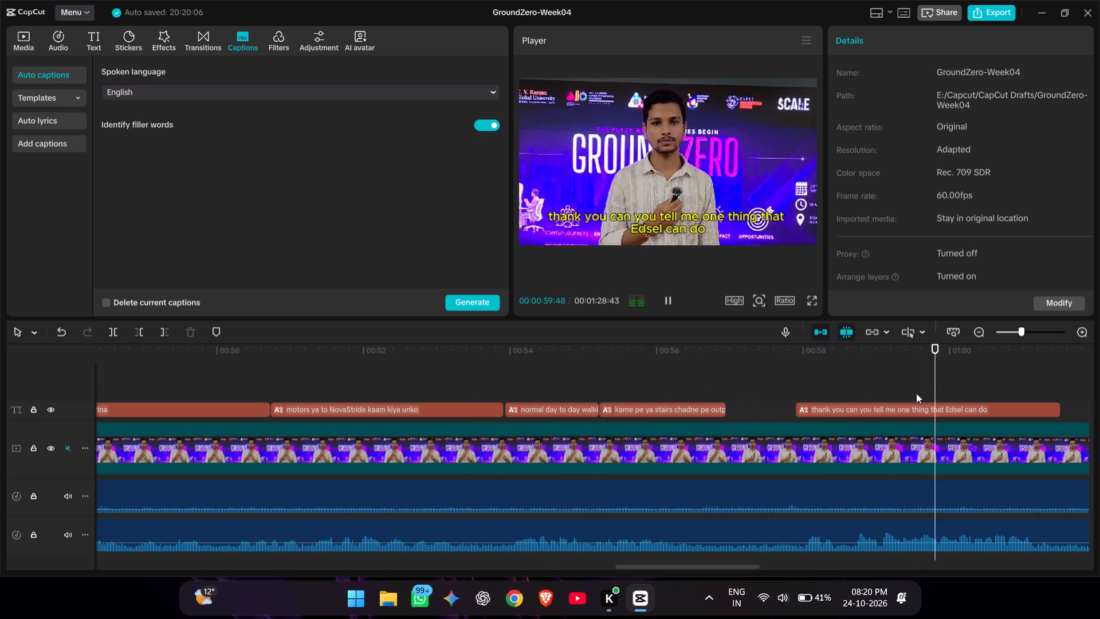
Replace "Edsel" with "EDCell" in the "thank you can you tell me one thing that" caption.
{"action": "left_click", "coordinate": [972, 408]}
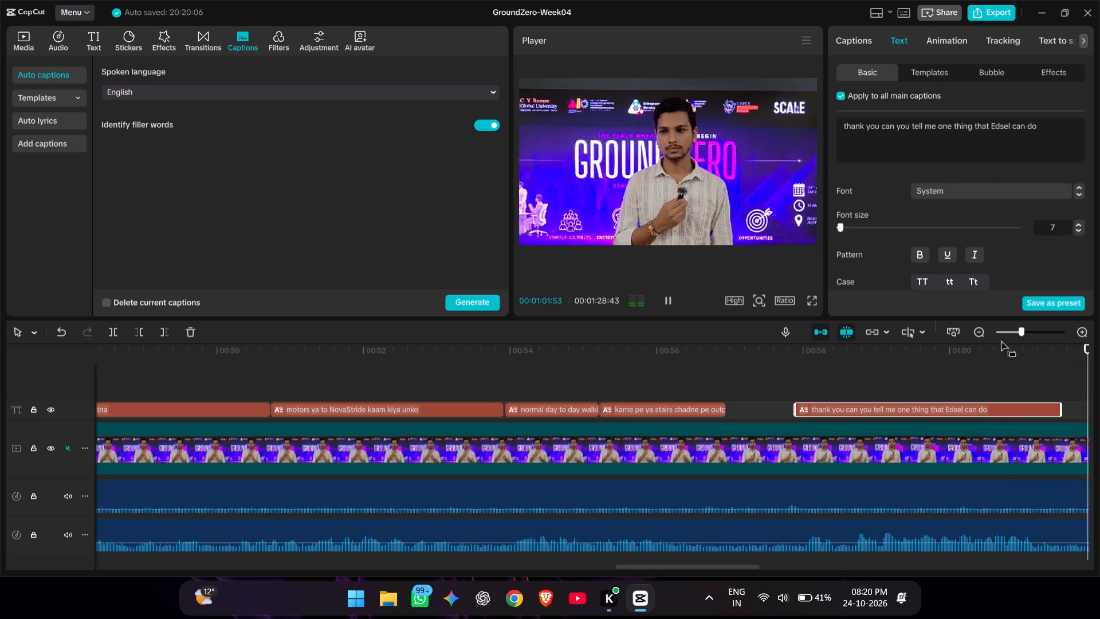
{"action": "left_click", "coordinate": [986, 360]}
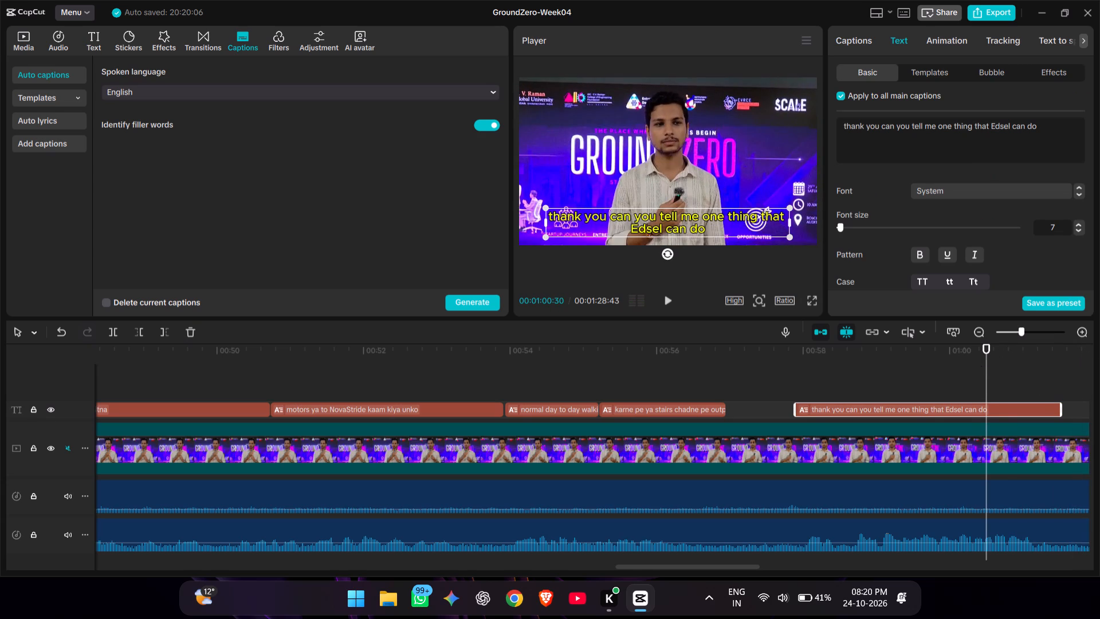
{"action": "left_click_drag", "start_coordinate": [1012, 126], "coordinate": [996, 126]}
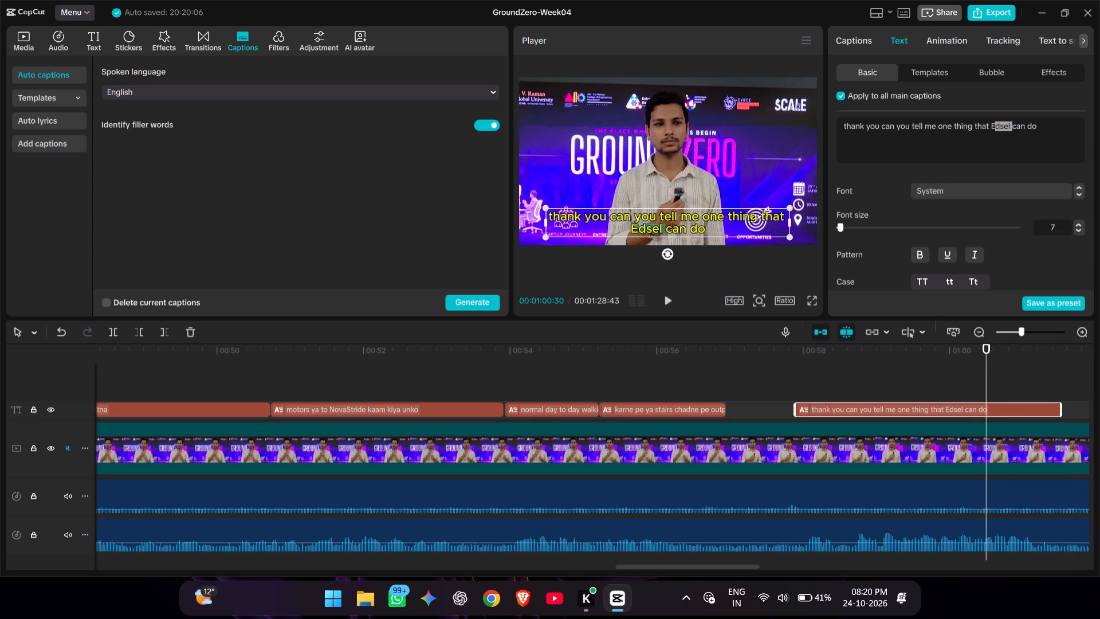
{"action": "key", "text": "d"}
{"action": "key", "text": "c"}
{"action": "type", "text": "ell"}
{"action": "key", "text": "space"}
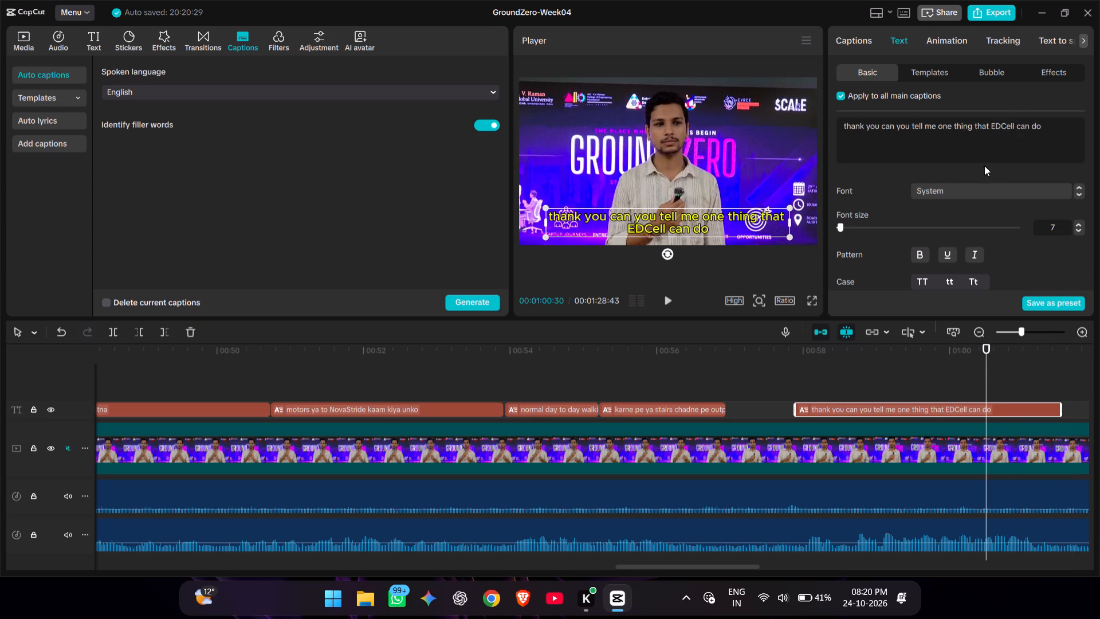
Play on to the "well IDC can provide me the environment and uh" caption and change "IDC" to "EDCell".
{"action": "scroll", "coordinate": [857, 467], "scroll_direction": "left", "scroll_amount": 2}
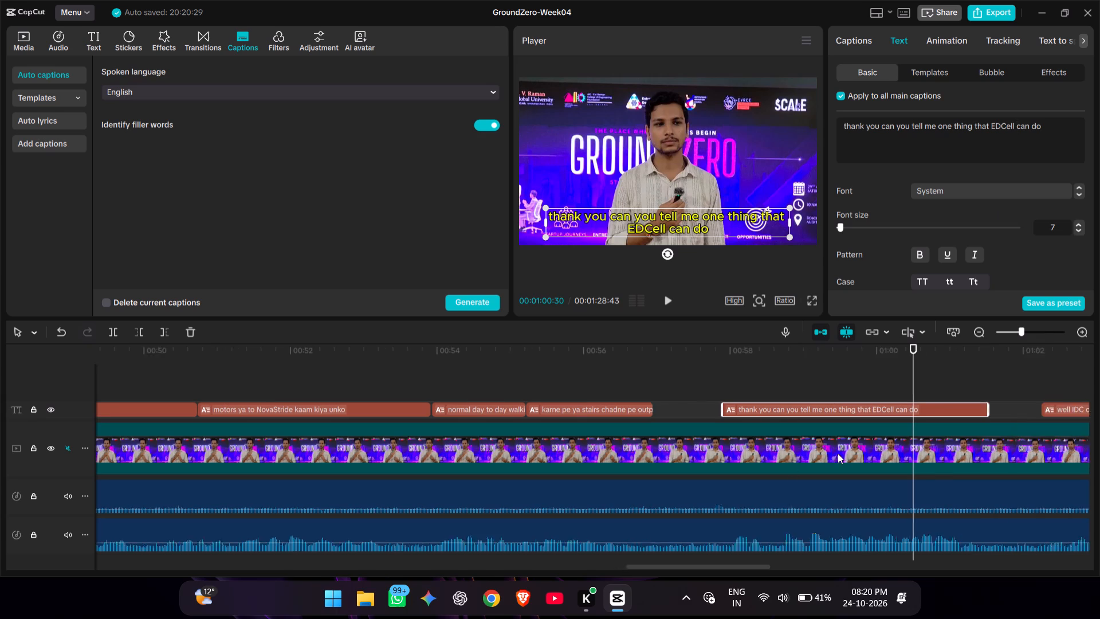
{"action": "scroll", "coordinate": [838, 453], "scroll_direction": "left", "scroll_amount": 2}
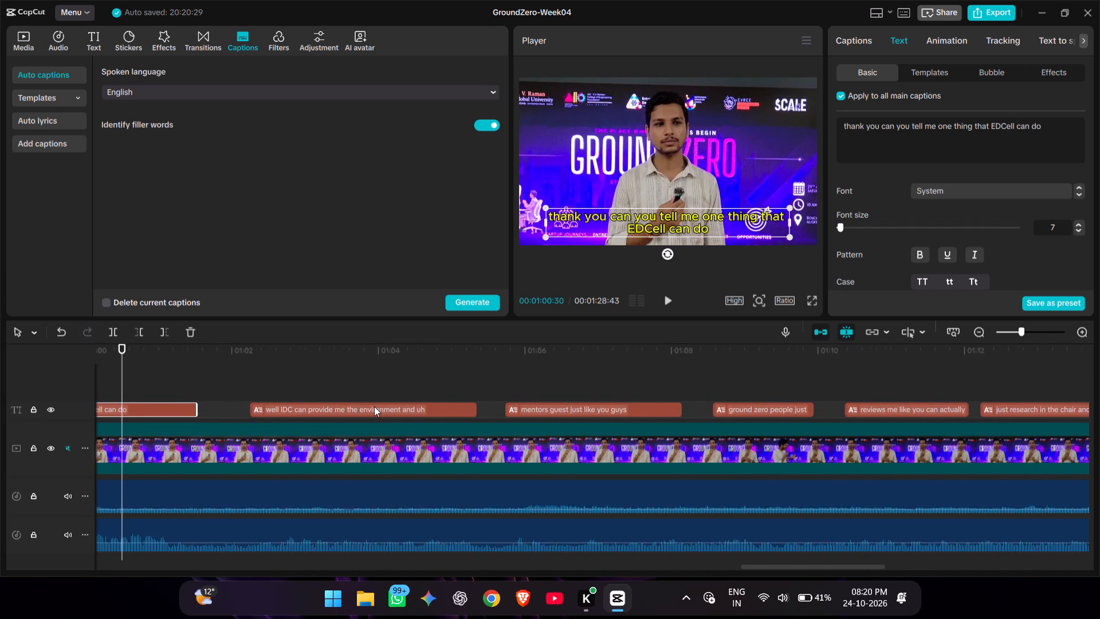
{"action": "scroll", "coordinate": [374, 406], "scroll_direction": "left", "scroll_amount": 1}
{"action": "left_click", "coordinate": [670, 300]}
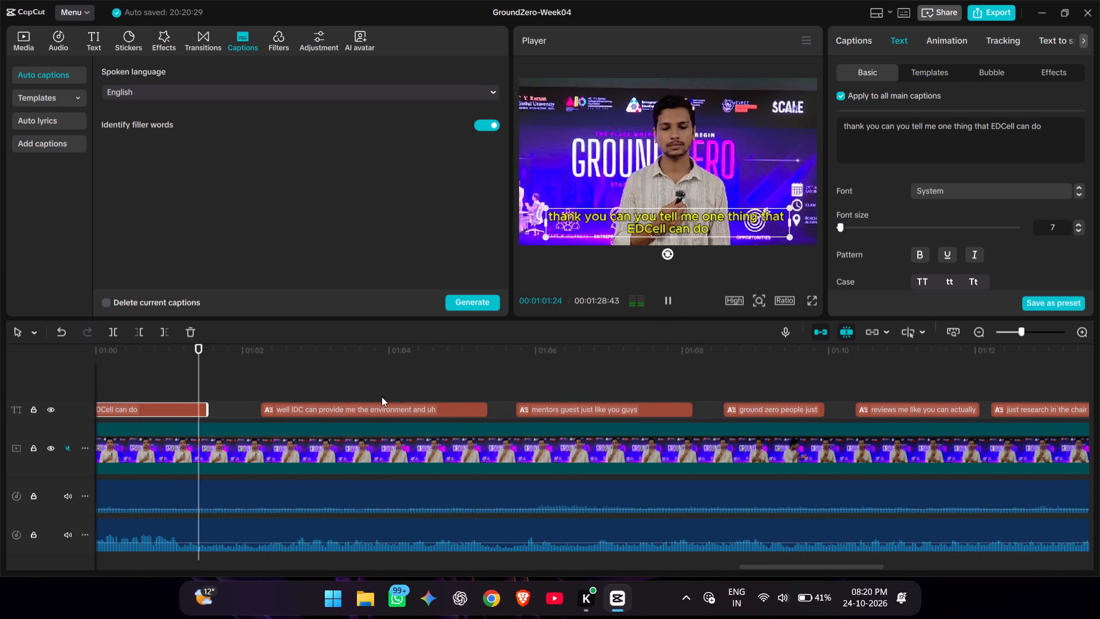
{"action": "left_click", "coordinate": [286, 387]}
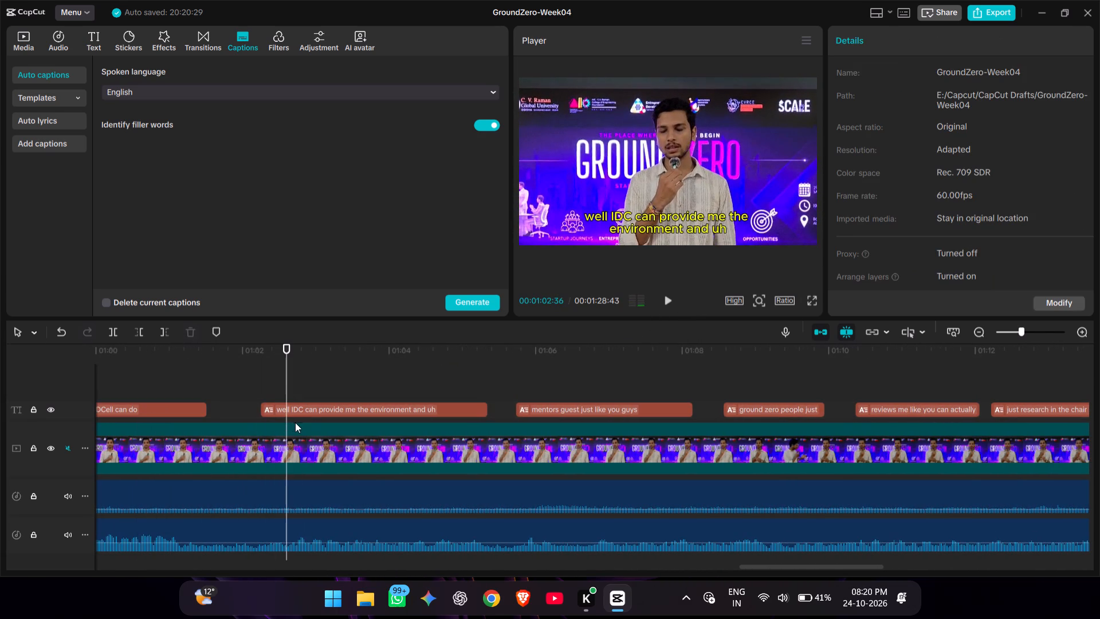
{"action": "left_click", "coordinate": [302, 413]}
{"action": "left_click", "coordinate": [862, 126]}
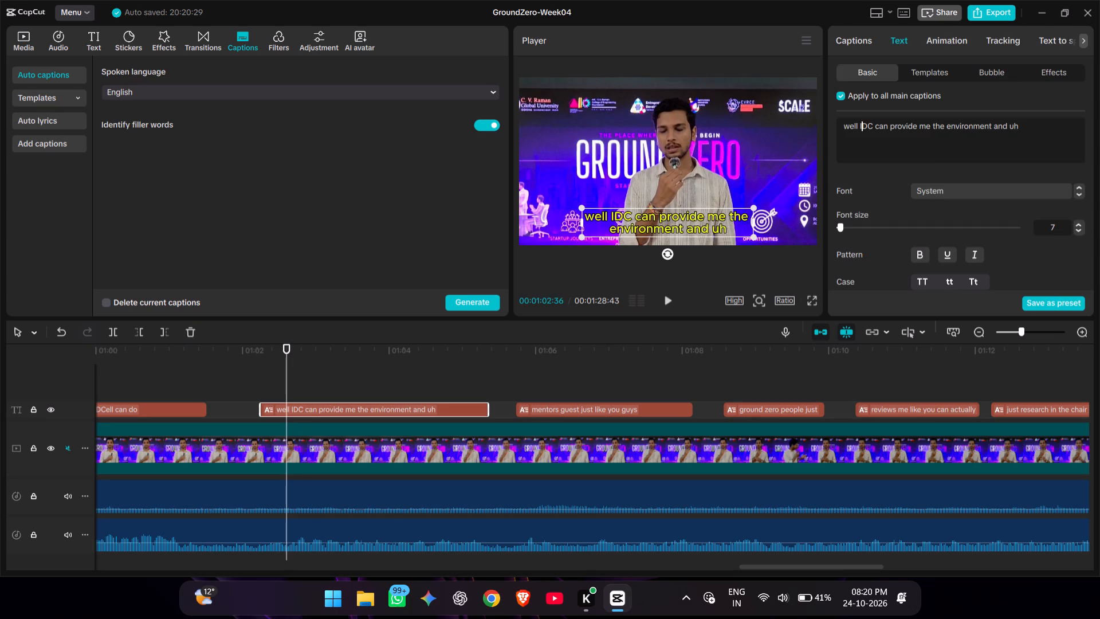
{"action": "key", "text": "e"}
{"action": "key", "text": "Right"}
{"action": "key", "text": "Right"}
{"action": "key", "text": "Right"}
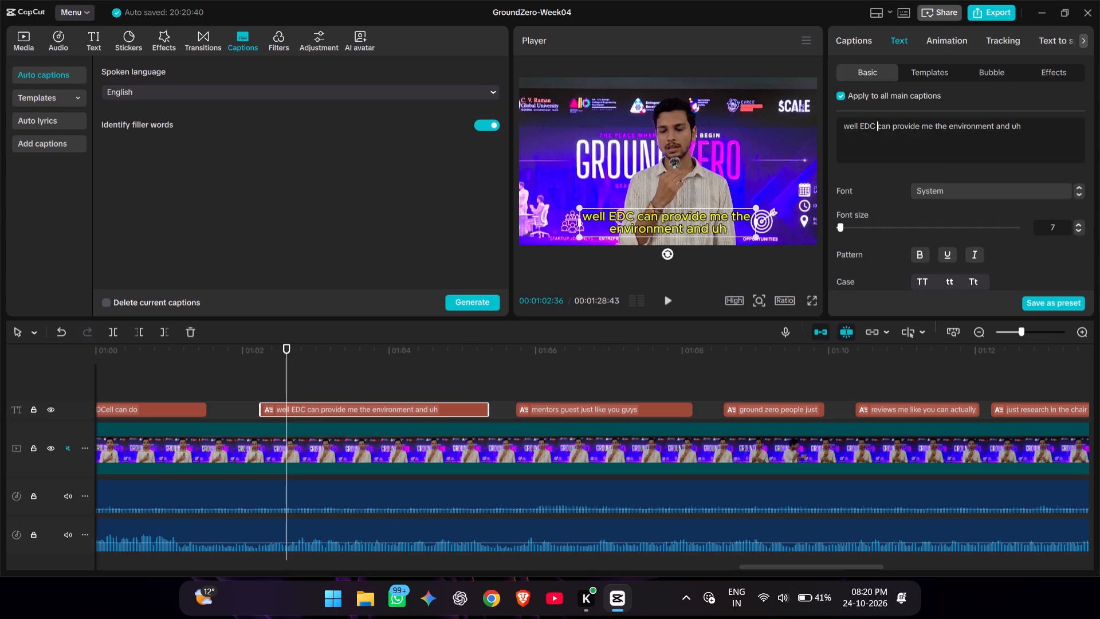
{"action": "key", "text": "Left"}
{"action": "type", "text": "ell"}
Play the section from about 1:02 to 1:11, replaying the "mentors guest just like you guys" caption to check its wording against the speech.
{"action": "left_click", "coordinate": [665, 295]}
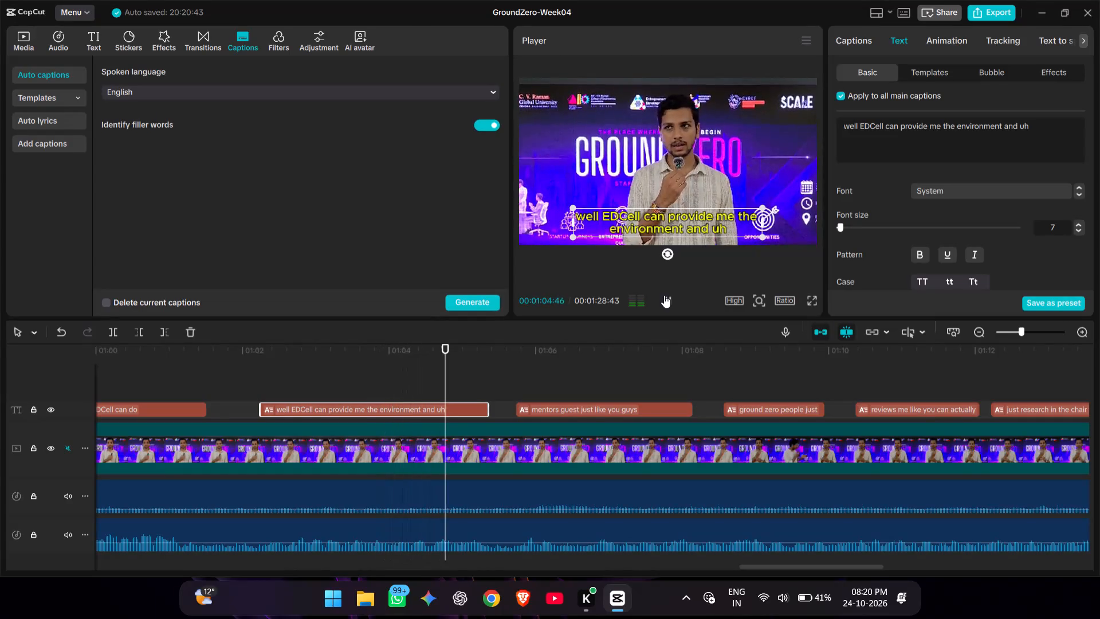
{"action": "left_click", "coordinate": [441, 375]}
{"action": "left_click", "coordinate": [445, 406]}
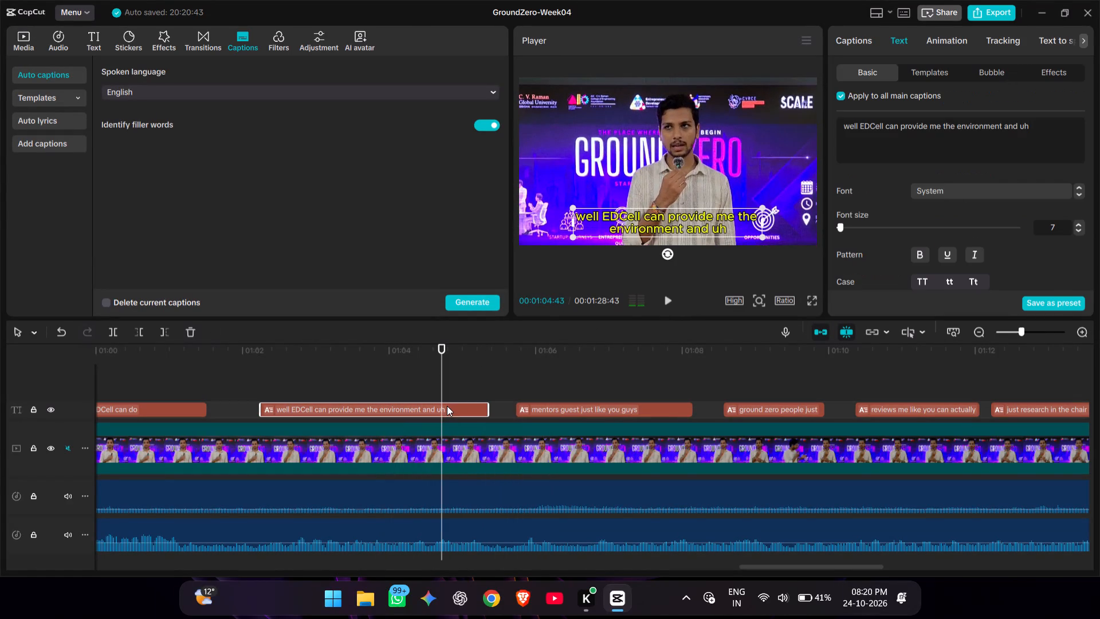
{"action": "left_click", "coordinate": [669, 299]}
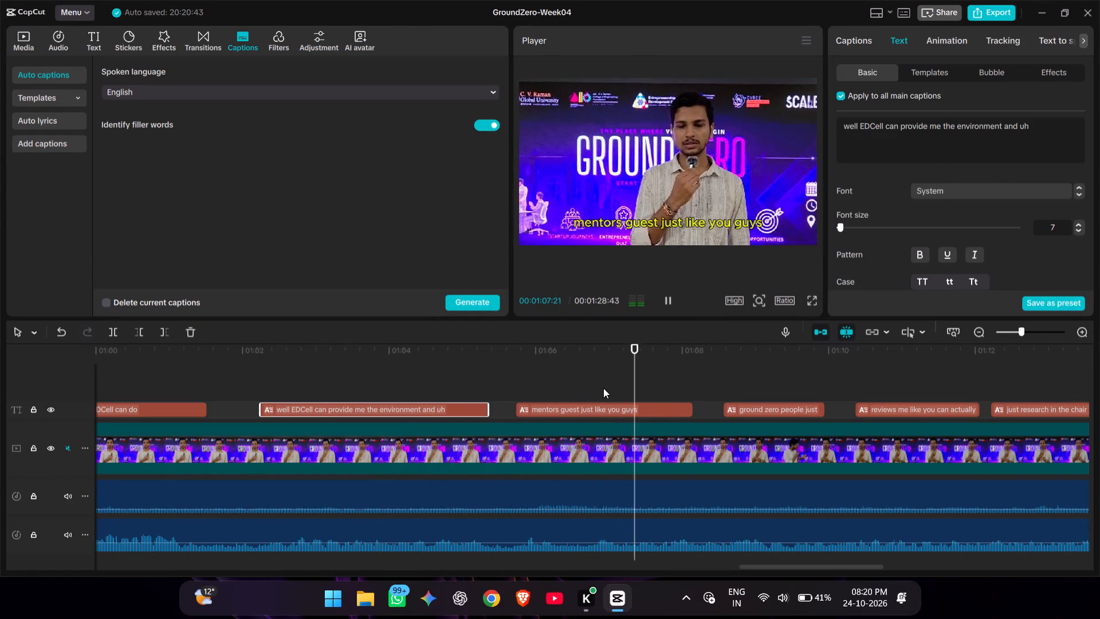
{"action": "left_click", "coordinate": [657, 382]}
{"action": "left_click_drag", "start_coordinate": [657, 382], "coordinate": [575, 388]}
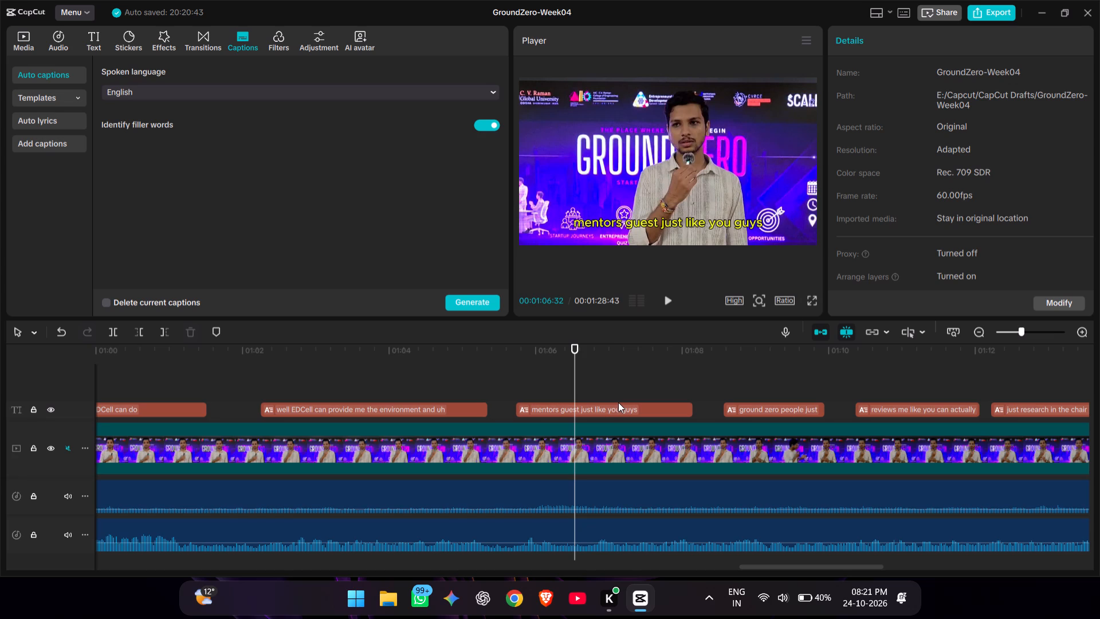
{"action": "left_click", "coordinate": [521, 377]}
{"action": "left_click", "coordinate": [664, 301]}
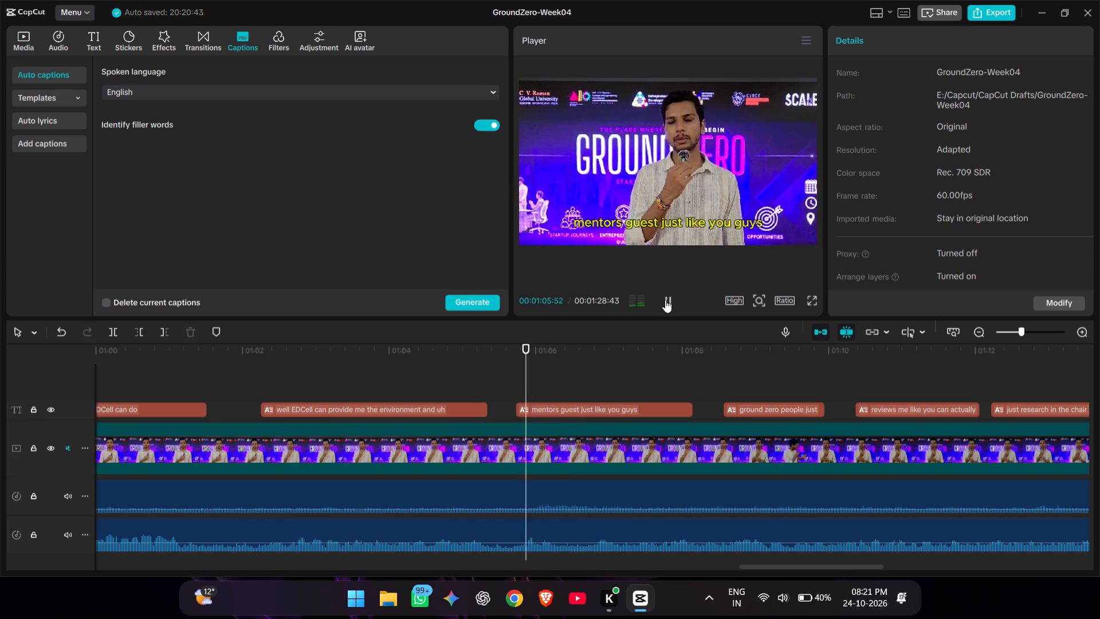
Replace "just like you guys" in the mentors caption so it reads "mentors guest, jese ki ajj".
{"action": "left_click", "coordinate": [603, 363]}
{"action": "left_click", "coordinate": [618, 409]}
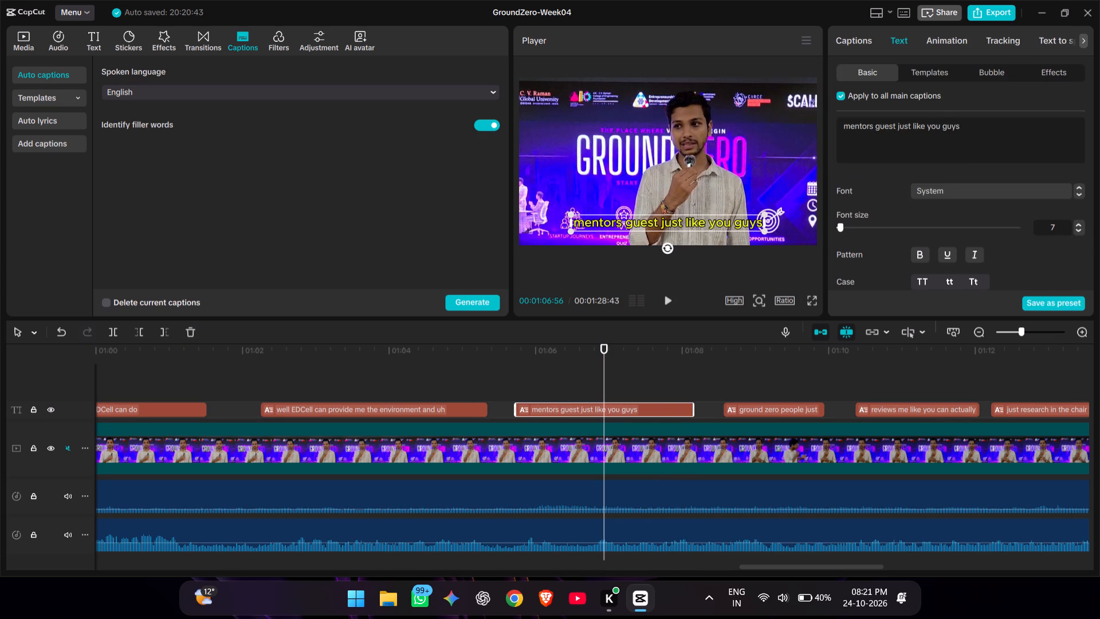
{"action": "left_click_drag", "start_coordinate": [976, 122], "coordinate": [894, 126]}
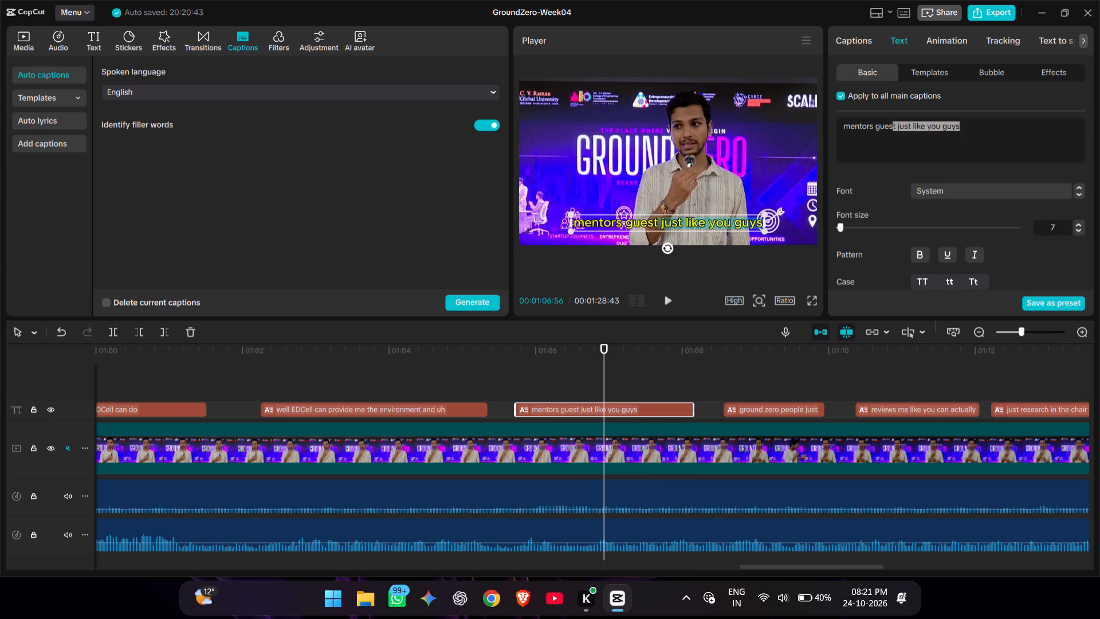
{"action": "left_click_drag", "start_coordinate": [894, 126], "coordinate": [896, 126]}
{"action": "type", "text": ", jese ki ajj"}
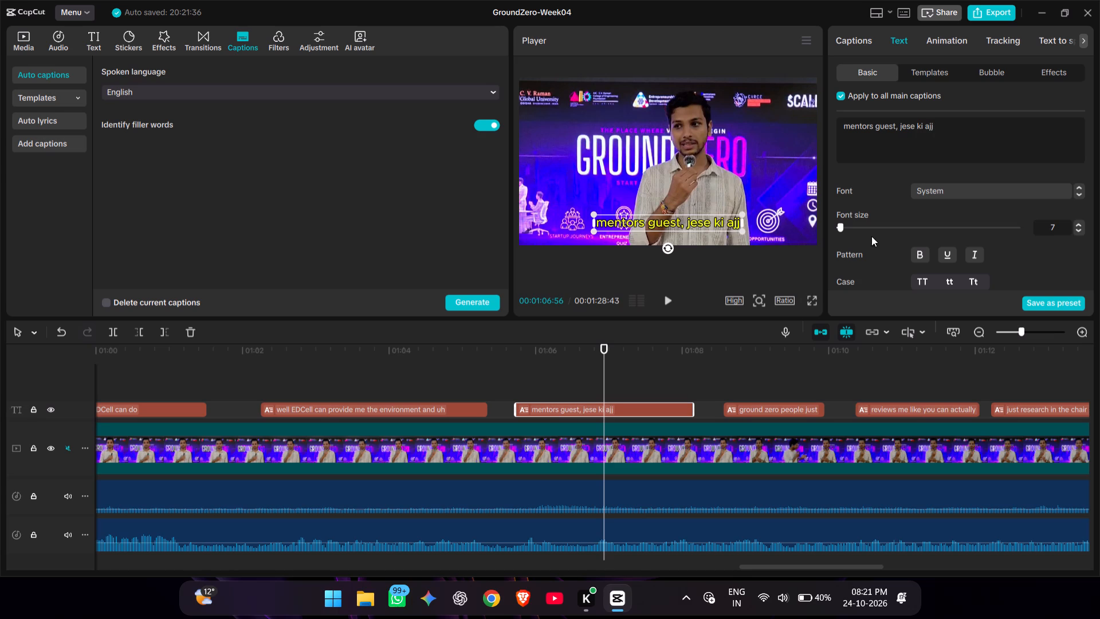
Play on to the "ground zero people just" caption and shorten it to "ground zero pe".
{"action": "left_click", "coordinate": [674, 302]}
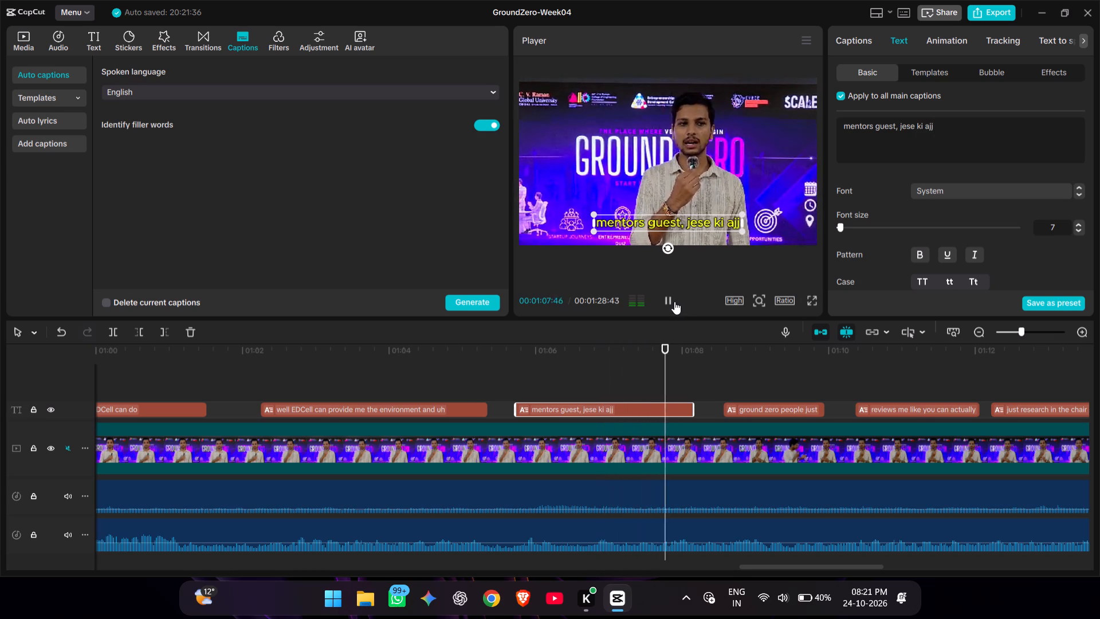
{"action": "left_click", "coordinate": [768, 383]}
{"action": "left_click", "coordinate": [780, 405]}
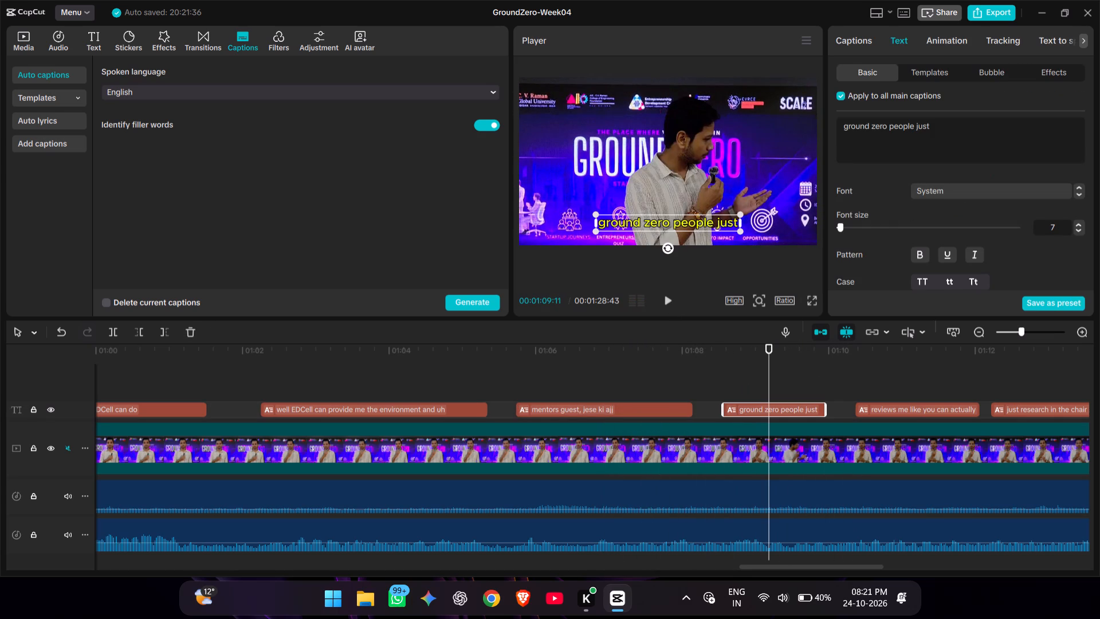
{"action": "left_click_drag", "start_coordinate": [934, 128], "coordinate": [900, 128]}
{"action": "key", "text": "BackSpace"}
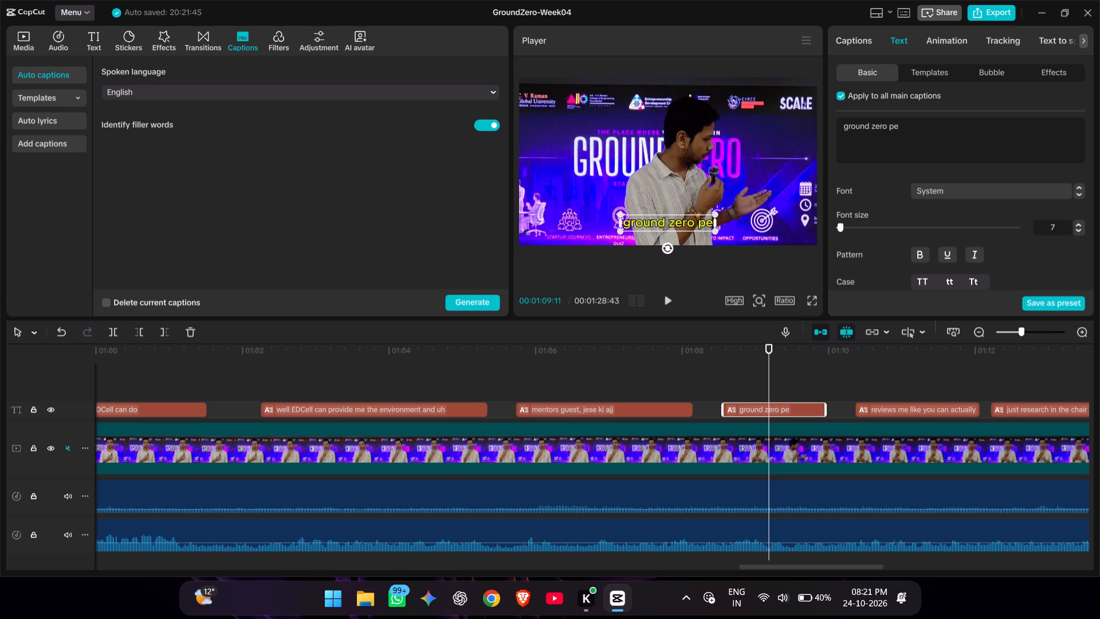
Replay the "ground zero pe" caption briefly and capitalise its wording to "Ground Zero pe".
{"action": "left_click", "coordinate": [666, 299]}
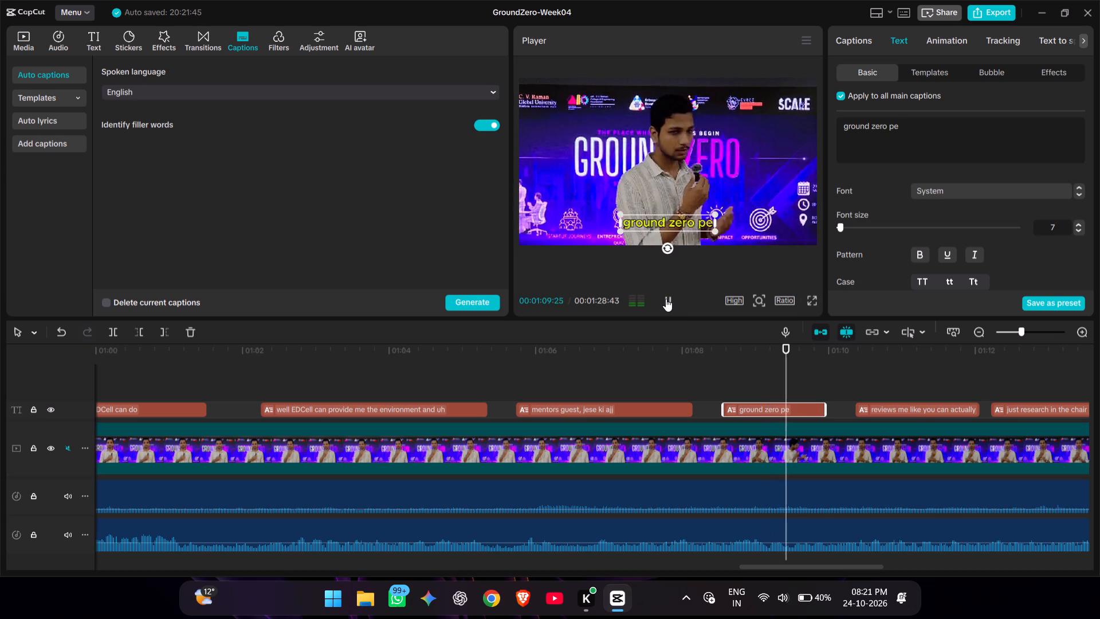
{"action": "left_click", "coordinate": [752, 380]}
{"action": "left_click", "coordinate": [760, 409]}
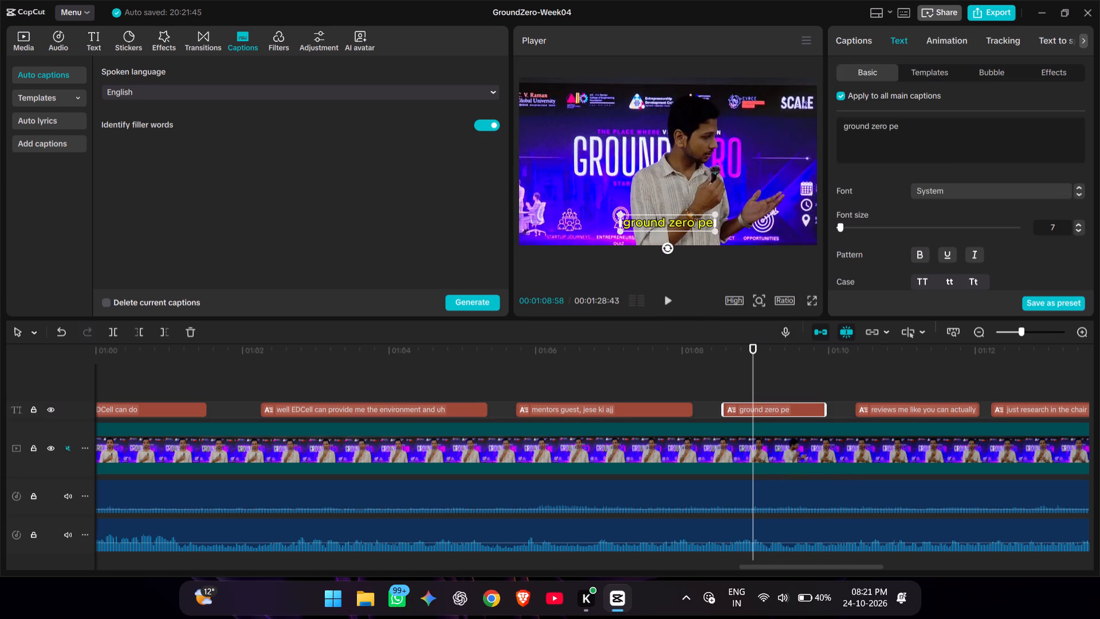
{"action": "left_click_drag", "start_coordinate": [848, 129], "coordinate": [841, 127]}
{"action": "key", "text": "g"}
{"action": "left_click", "coordinate": [873, 127]}
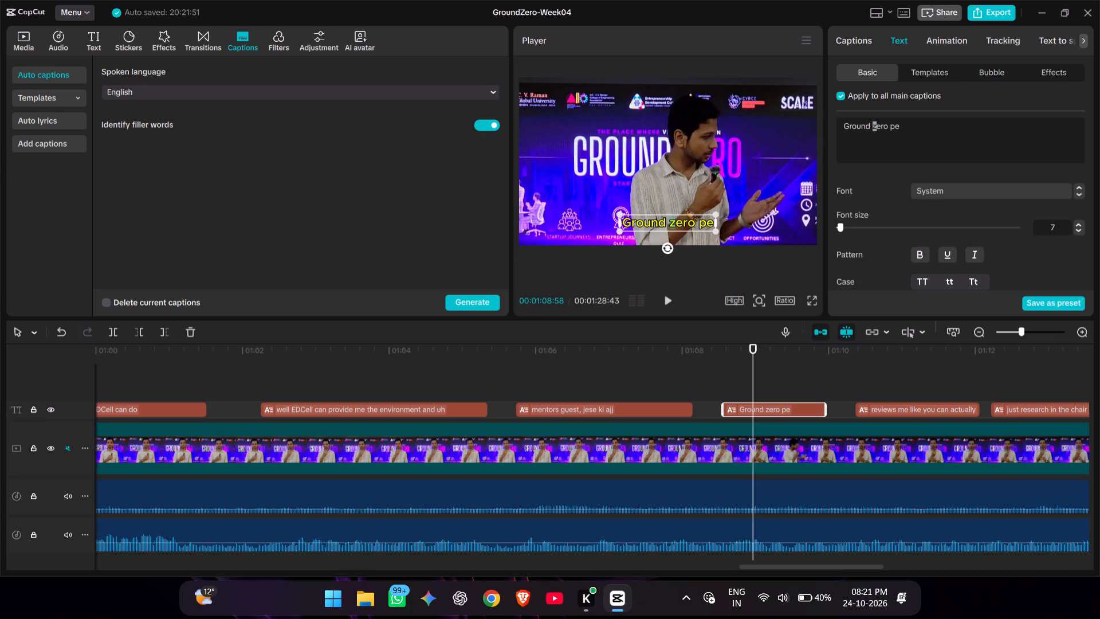
{"action": "key", "text": "z"}
Replay the section from about 1:08 to 1:11 to check the words spoken around the "Ground Zero pe" and "reviews me like you can actually" captions.
{"action": "left_click", "coordinate": [673, 299]}
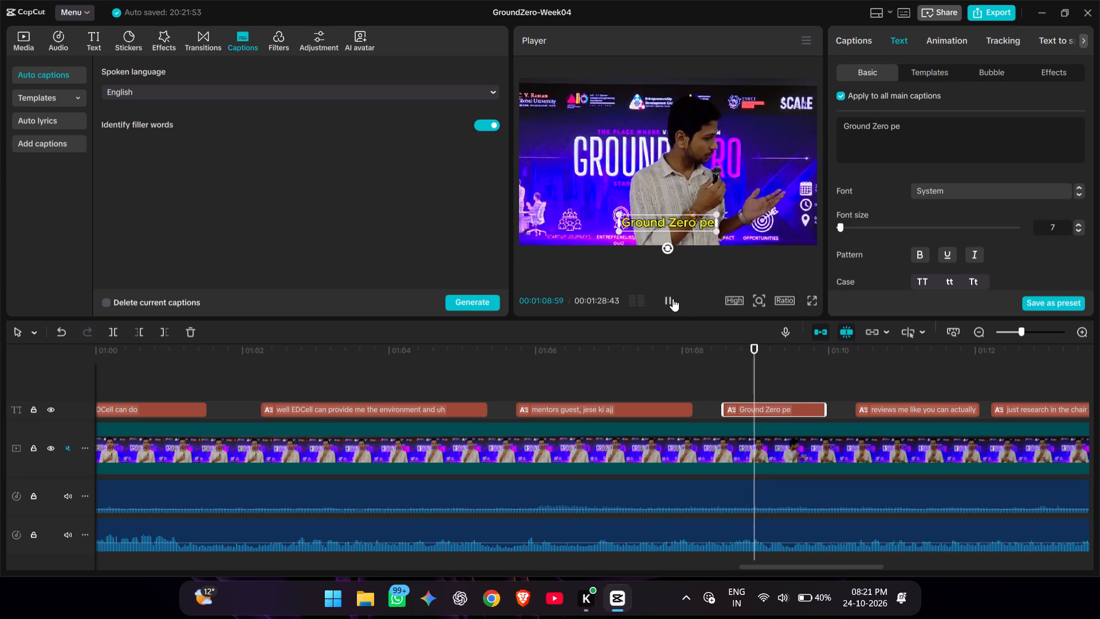
{"action": "left_click", "coordinate": [876, 379]}
{"action": "left_click_drag", "start_coordinate": [876, 379], "coordinate": [820, 377]}
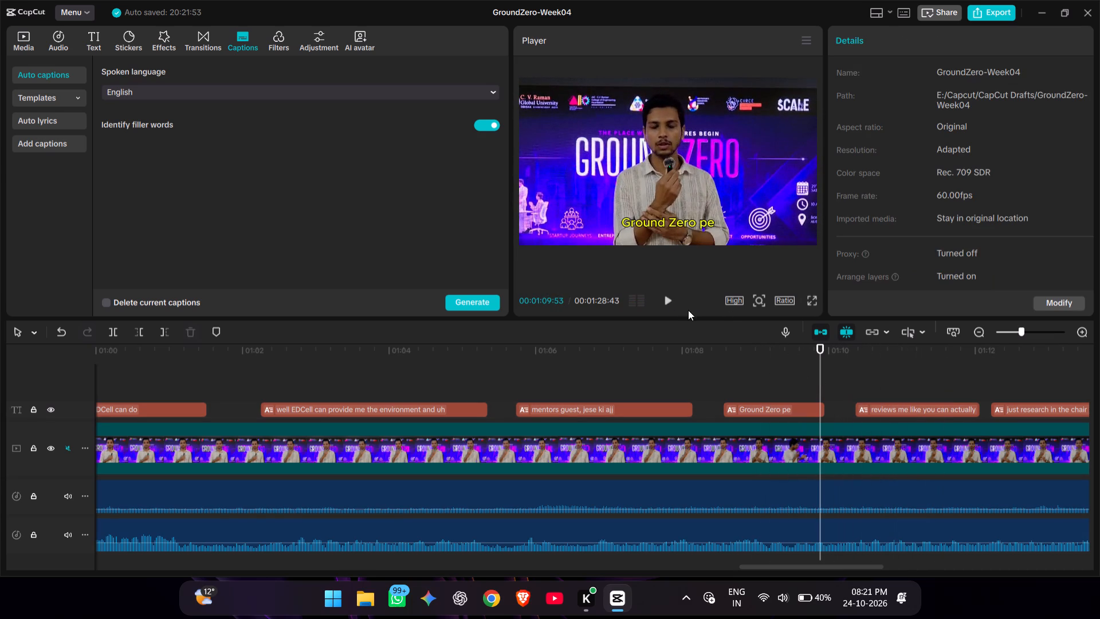
{"action": "left_click", "coordinate": [665, 299]}
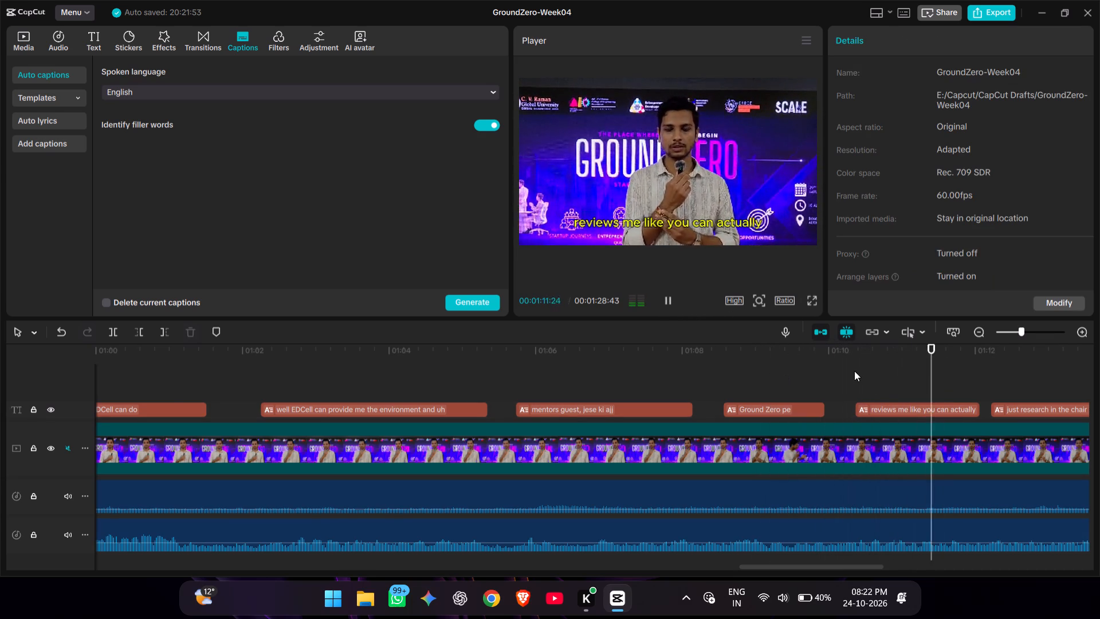
{"action": "scroll", "coordinate": [850, 379], "scroll_direction": "up", "scroll_amount": 8, "text": "ctrl"}
{"action": "left_click", "coordinate": [677, 382]}
{"action": "left_click_drag", "start_coordinate": [673, 380], "coordinate": [487, 387]}
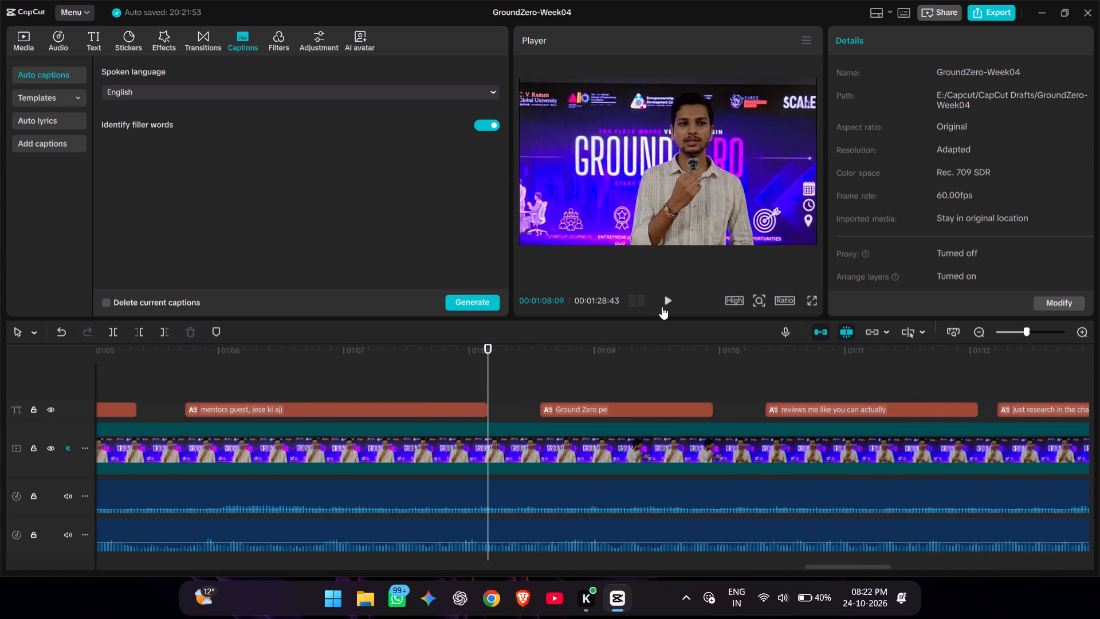
{"action": "left_click", "coordinate": [665, 304]}
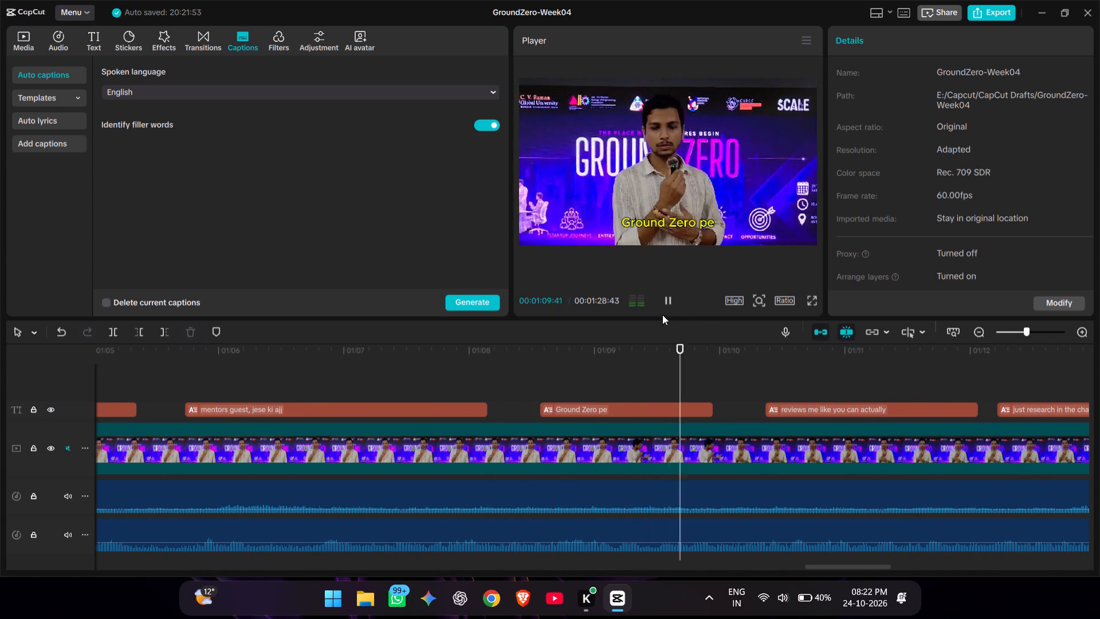
{"action": "left_click", "coordinate": [730, 370]}
Extend the start of the "reviews me like you can actually" caption back to the end of the "Ground Zero pe" caption.
{"action": "left_click", "coordinate": [780, 410]}
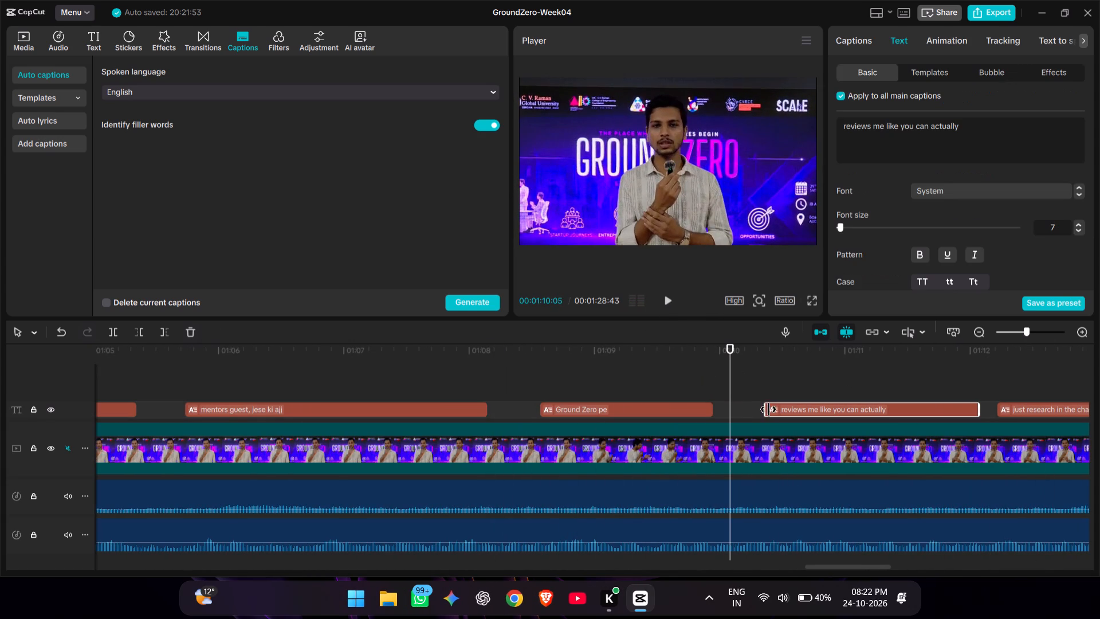
{"action": "left_click_drag", "start_coordinate": [764, 409], "coordinate": [717, 410]}
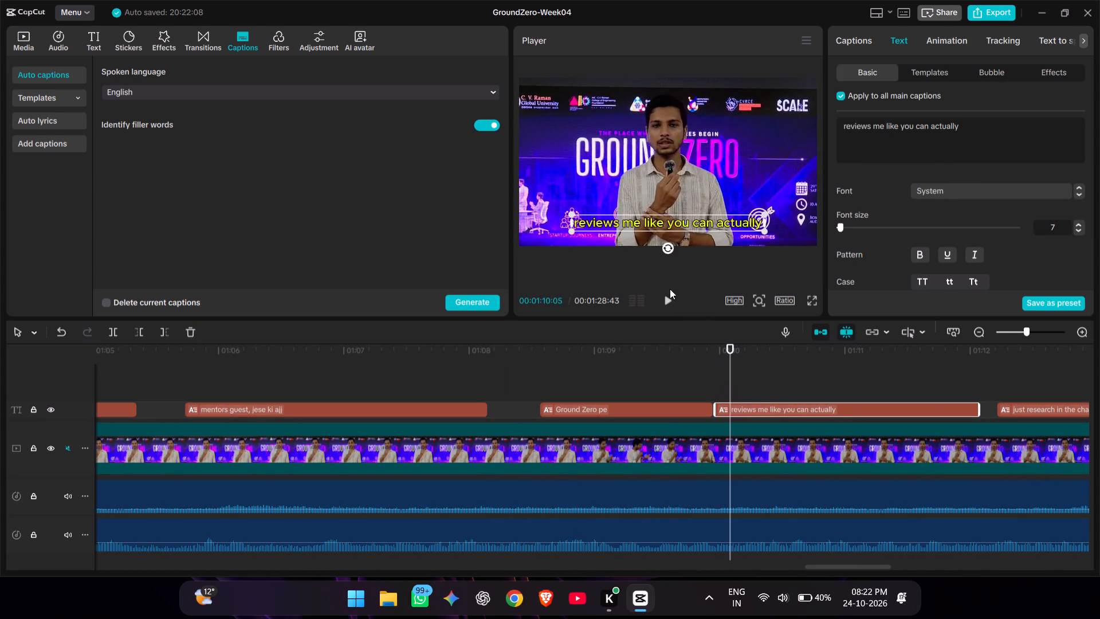
Replace the wording of the "reviews me like you can actually" caption with "Mujhe bahot sara reviews mile".
{"action": "left_click_drag", "start_coordinate": [976, 122], "coordinate": [850, 132]}
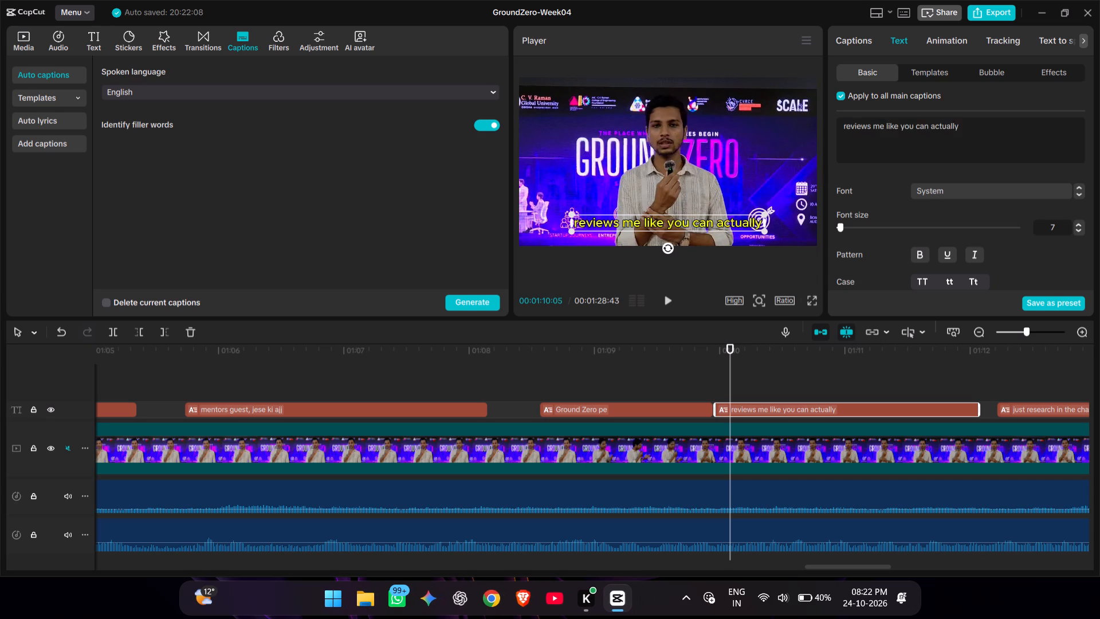
{"action": "left_click_drag", "start_coordinate": [850, 132], "coordinate": [838, 122]}
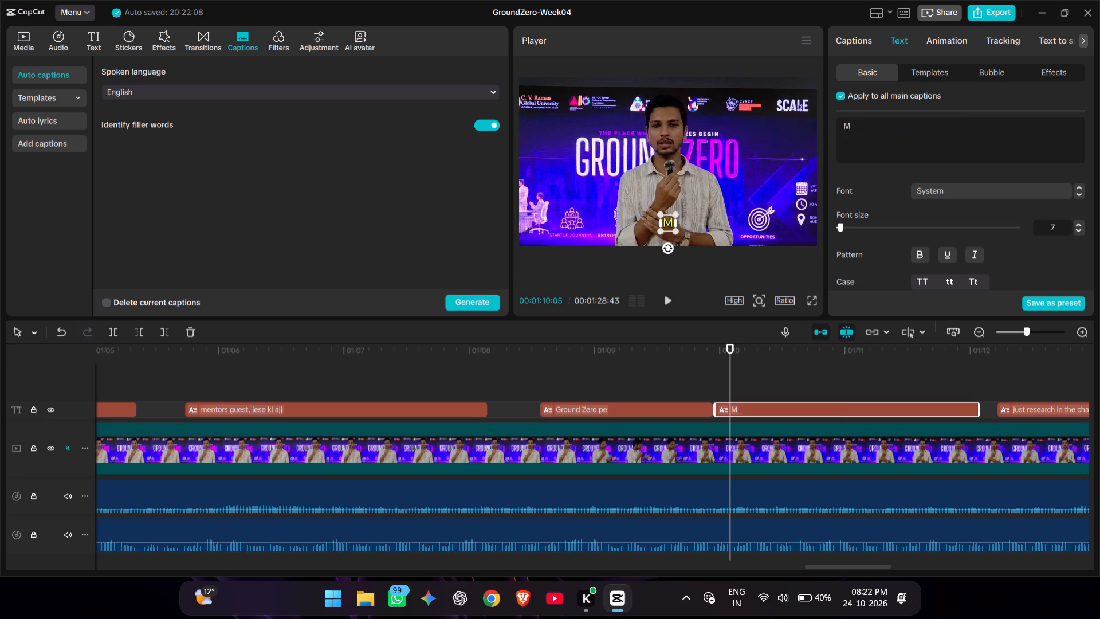
{"action": "key", "text": "space"}
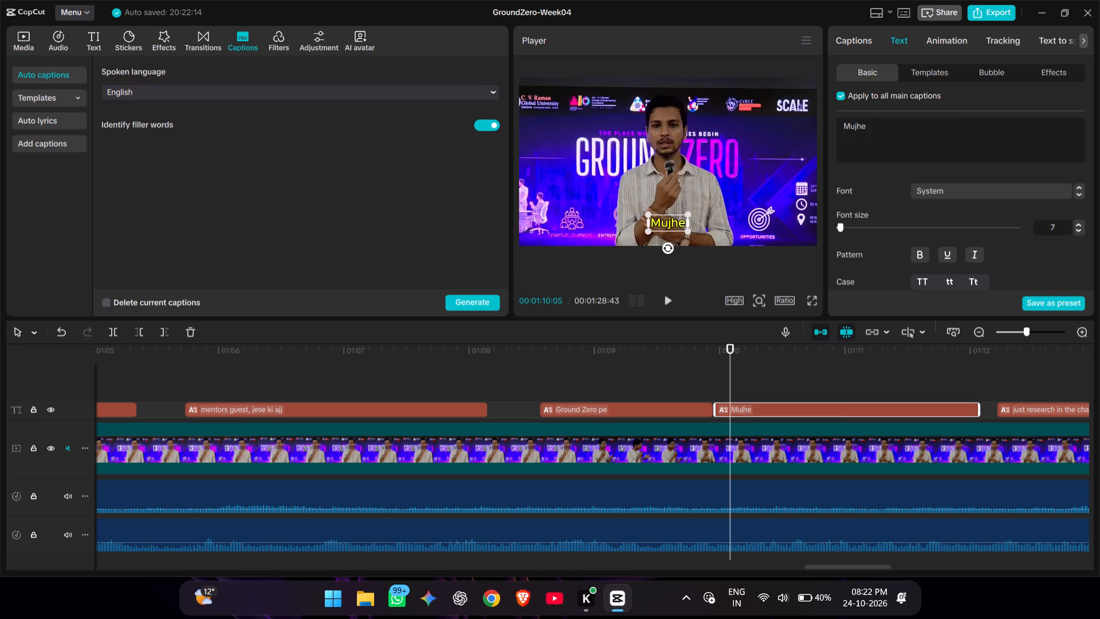
{"action": "type", "text": "b"}
{"action": "type", "text": "ahot sara reviews mile"}
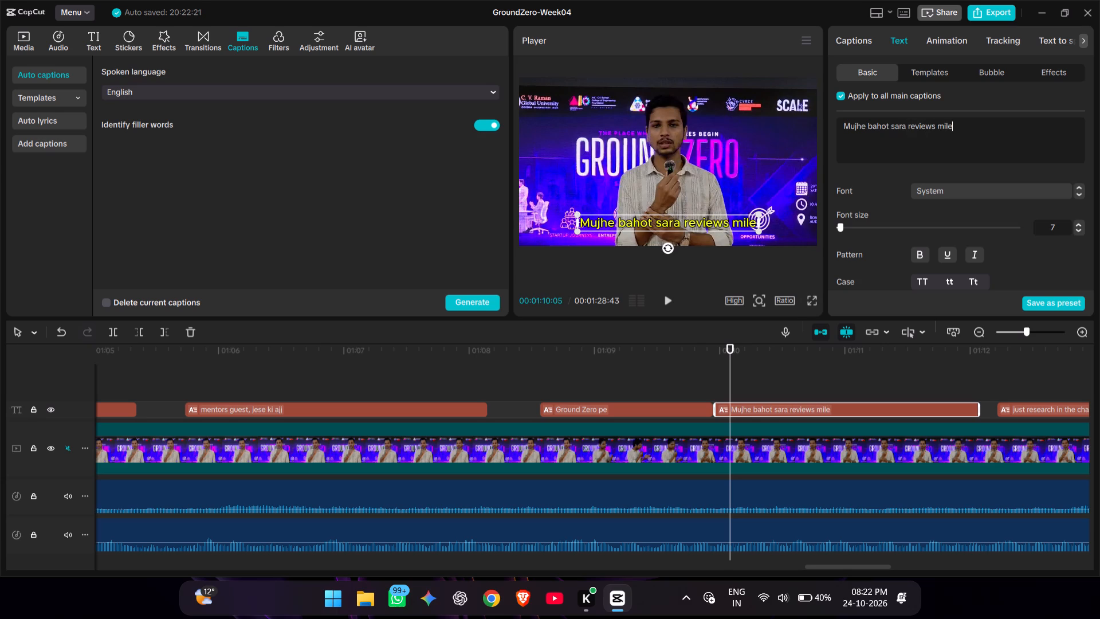
Play on through the "Mujhe bahot sara reviews mile" caption and add "jo ki actually" to the end of its text.
{"action": "left_click", "coordinate": [671, 299]}
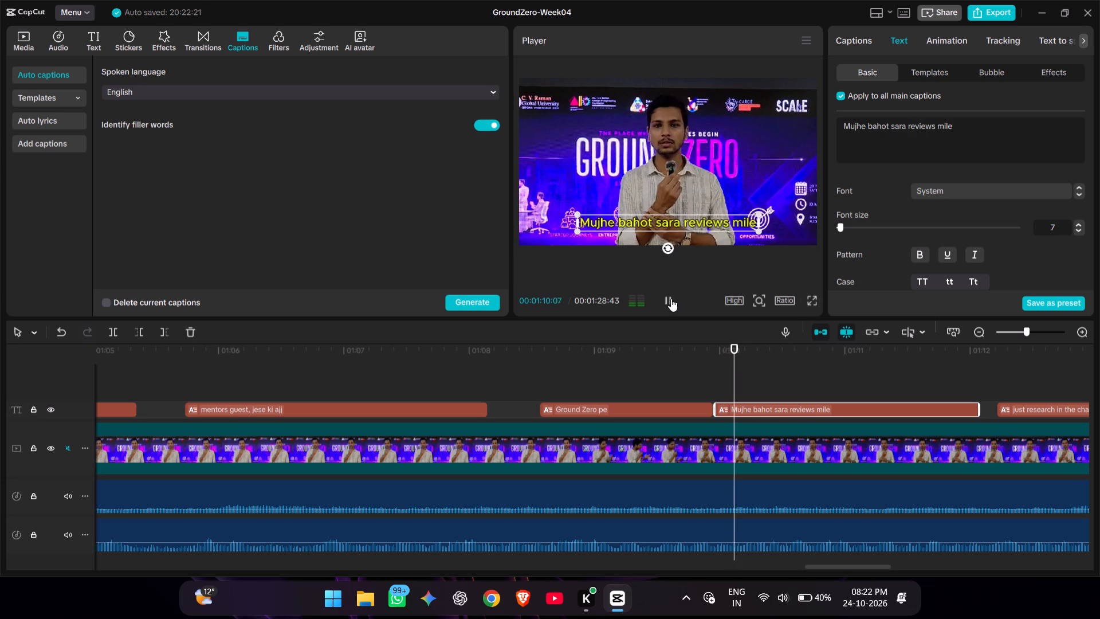
{"action": "left_click", "coordinate": [675, 296]}
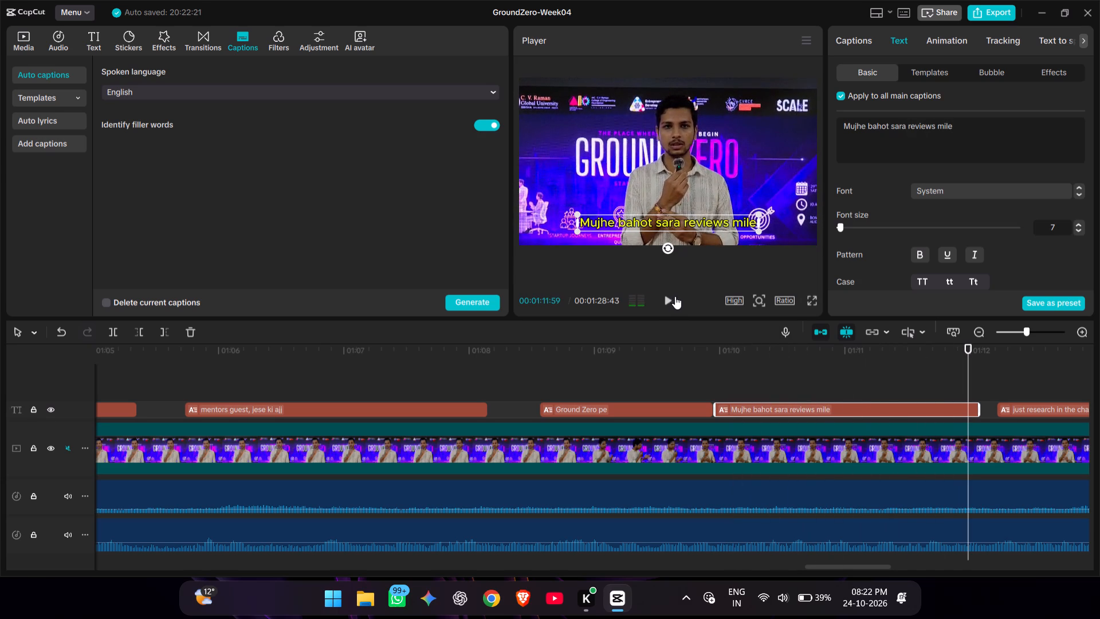
{"action": "left_click", "coordinate": [972, 127]}
{"action": "key", "text": "space"}
{"action": "type", "text": "jo ki actually"}
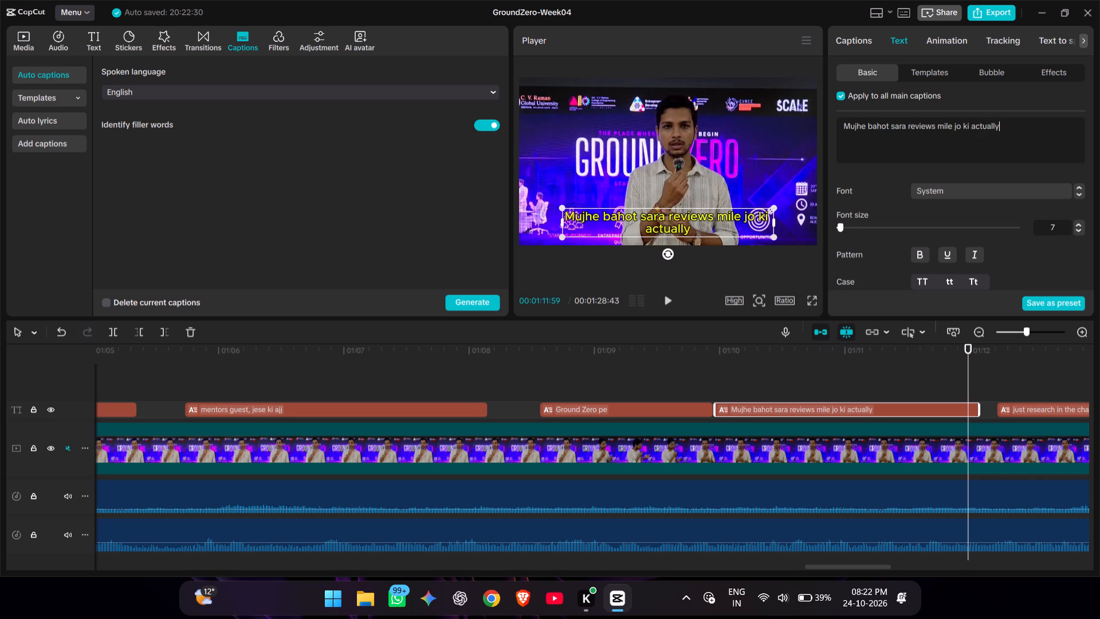
Play the section after the "jo ki actually" caption and replace "just research in the chair and" with "mujhe research karne chahiye".
{"action": "left_click", "coordinate": [671, 299]}
{"action": "scroll", "coordinate": [671, 299], "scroll_direction": "left", "scroll_amount": 2}
{"action": "scroll", "coordinate": [988, 377], "scroll_direction": "left", "scroll_amount": 2}
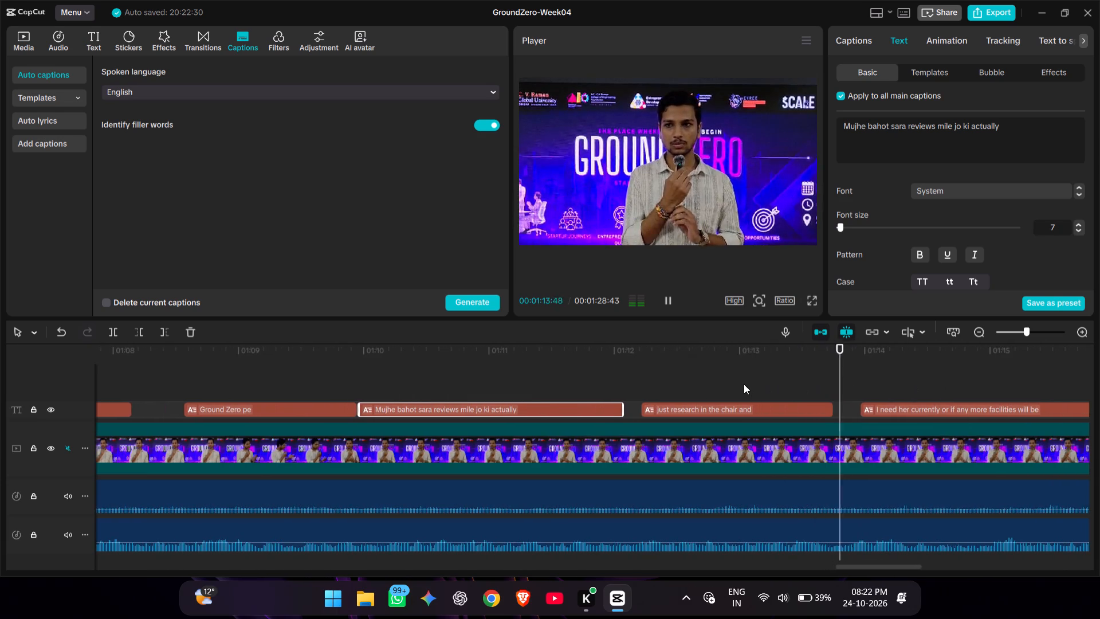
{"action": "left_click", "coordinate": [700, 374]}
{"action": "left_click_drag", "start_coordinate": [698, 374], "coordinate": [597, 385]}
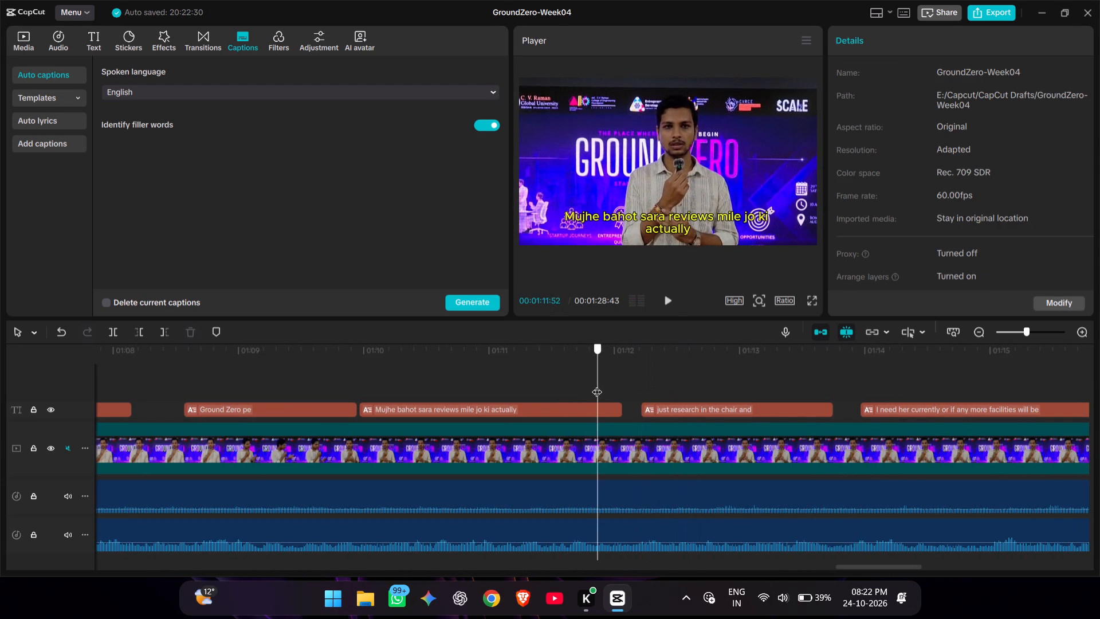
{"action": "left_click_drag", "start_coordinate": [597, 385], "coordinate": [556, 382]}
{"action": "left_click", "coordinate": [662, 303]}
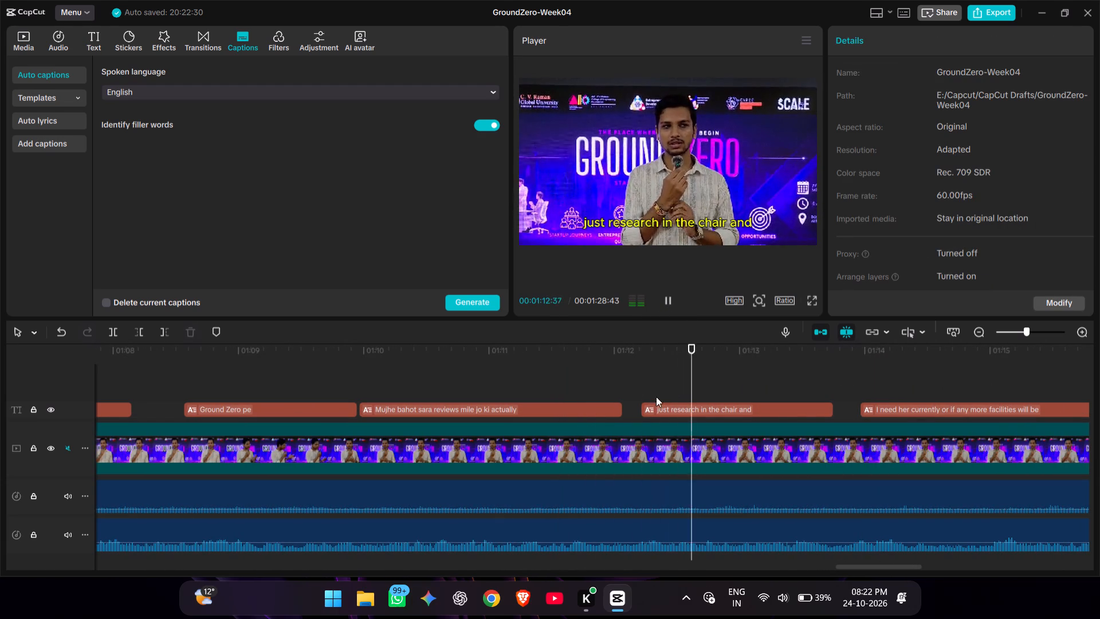
{"action": "left_click", "coordinate": [661, 410]}
{"action": "left_click_drag", "start_coordinate": [963, 131], "coordinate": [835, 126]}
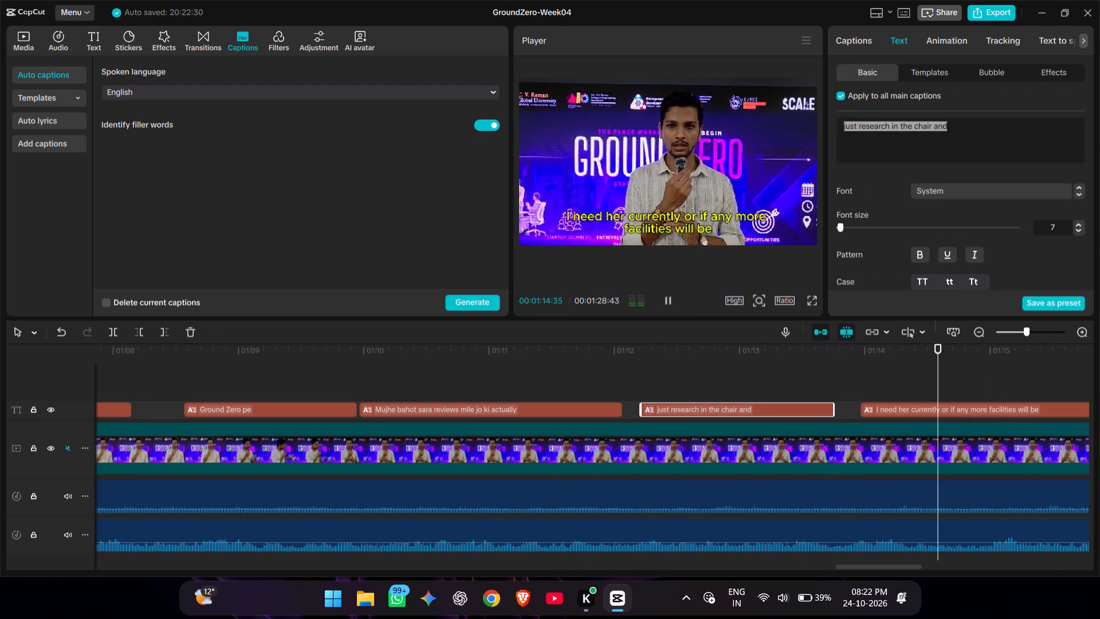
{"action": "type", "text": "mujhe"}
{"action": "key", "text": "space"}
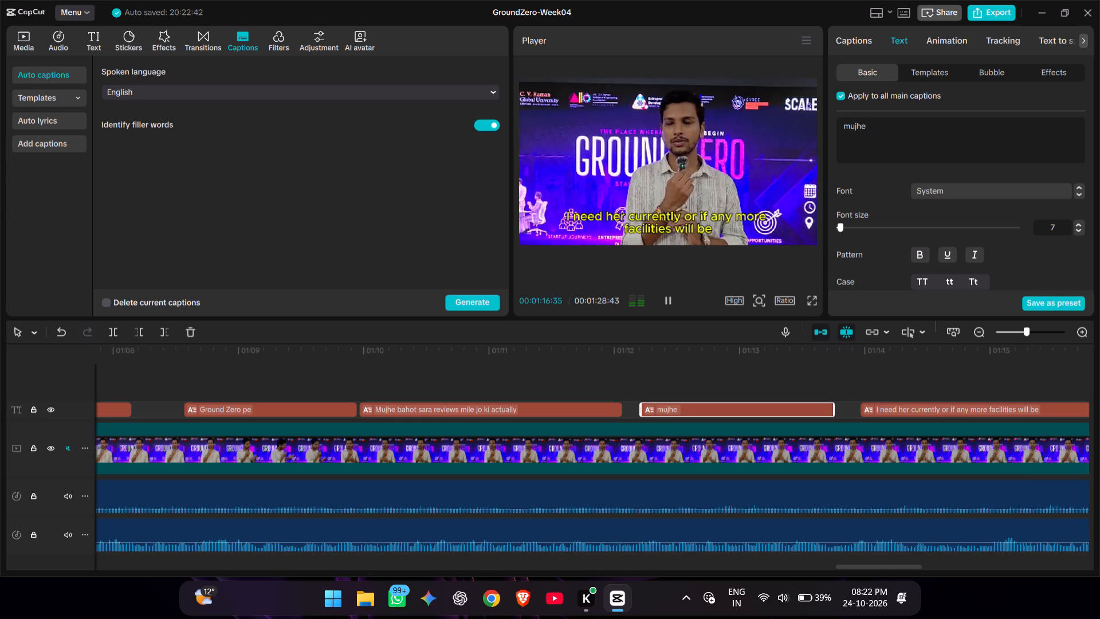
{"action": "type", "text": "research karne chahiye"}
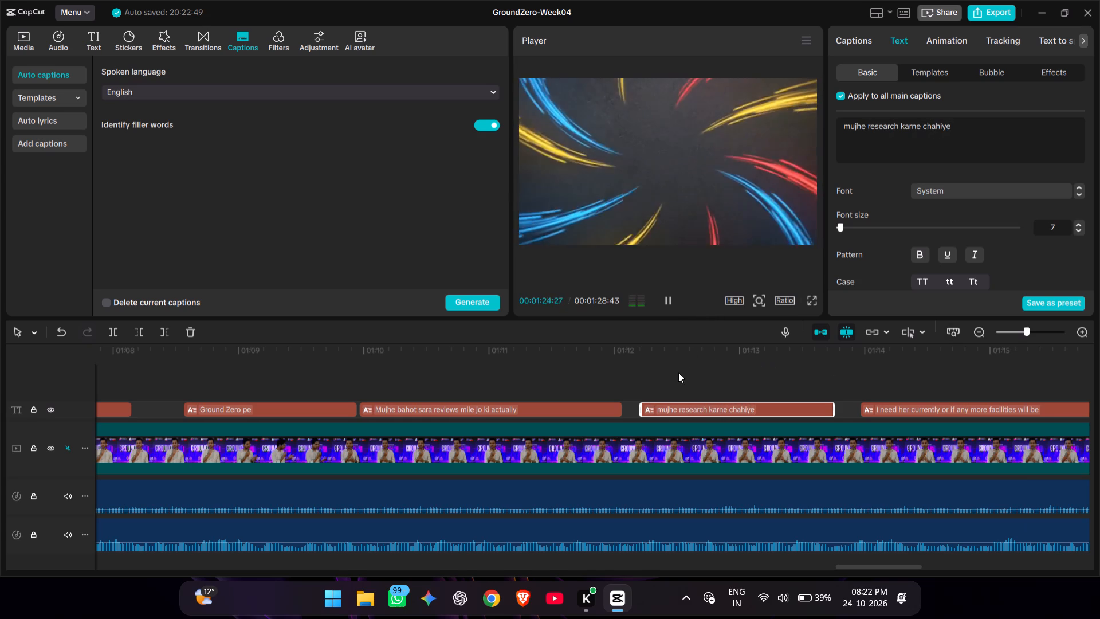
Capitalise "research" in the "mujhe research karne chahiye" caption so it reads "mujhe Research karne chahiye".
{"action": "left_click", "coordinate": [690, 379]}
{"action": "left_click", "coordinate": [697, 407]}
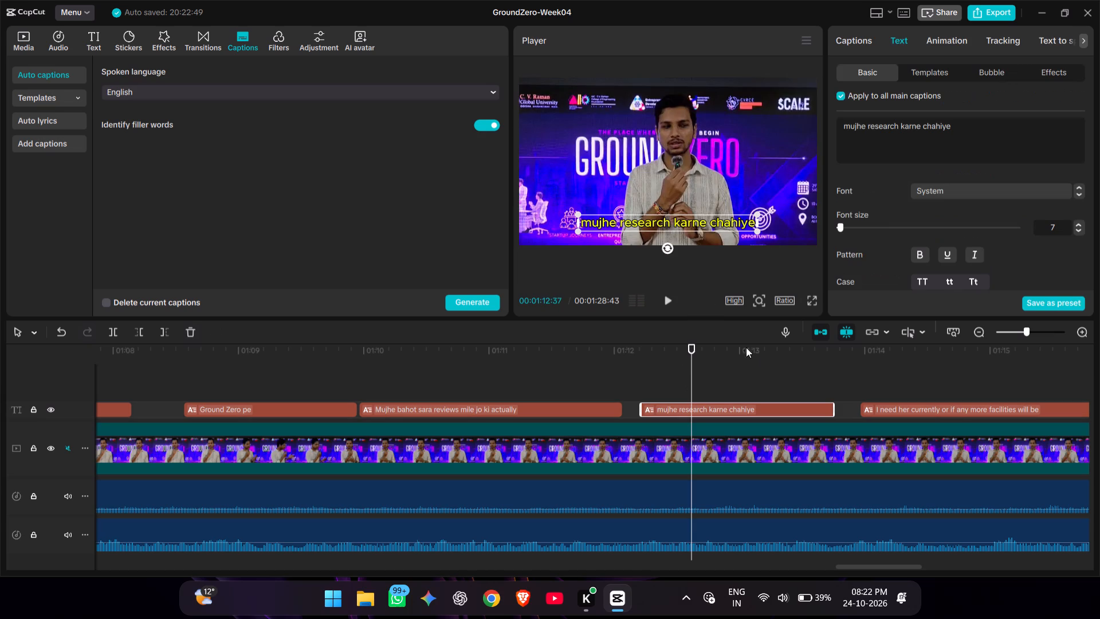
{"action": "left_click", "coordinate": [871, 128]}
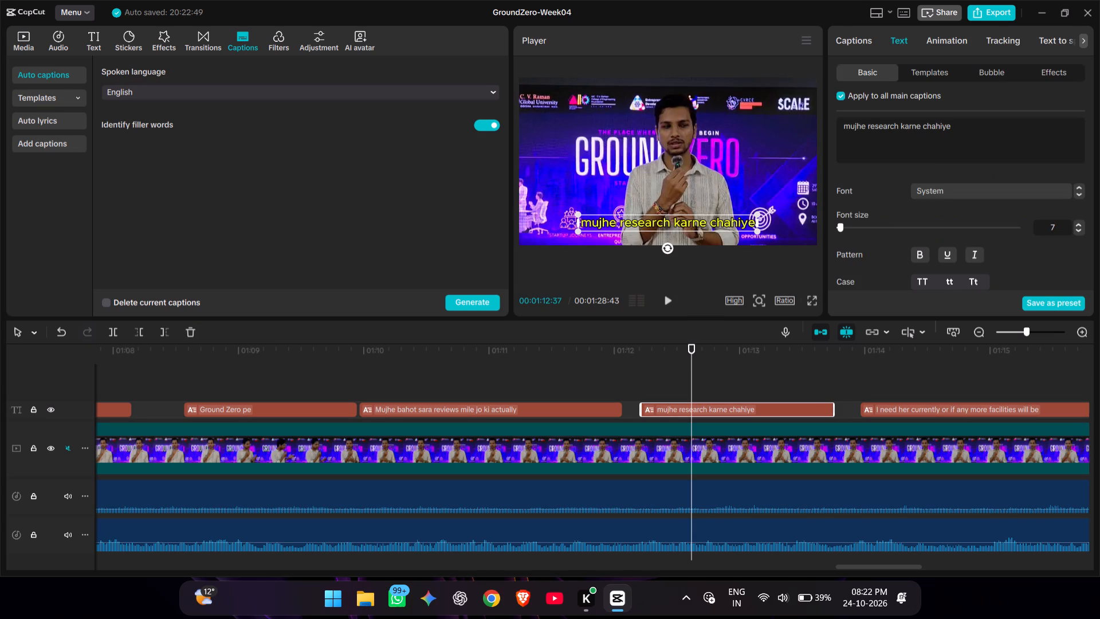
{"action": "double_click", "coordinate": [862, 119]}
{"action": "left_click", "coordinate": [869, 125]}
{"action": "left_click", "coordinate": [871, 125]}
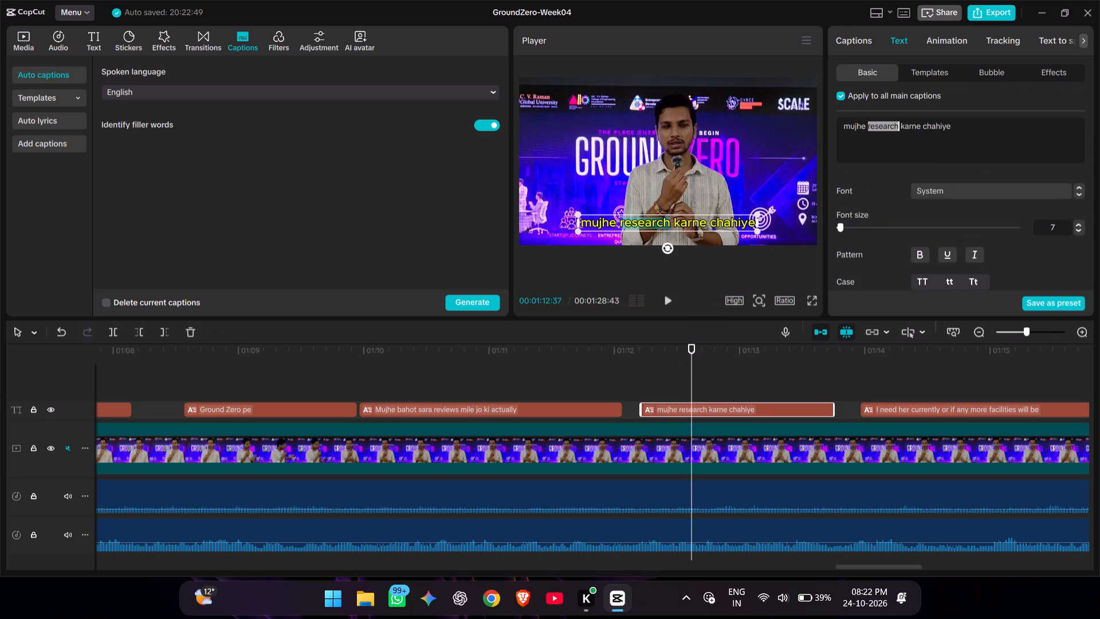
{"action": "left_click", "coordinate": [874, 125]}
{"action": "double_click", "coordinate": [872, 127]}
{"action": "left_click", "coordinate": [869, 126]}
{"action": "key", "text": "BackSpace"}
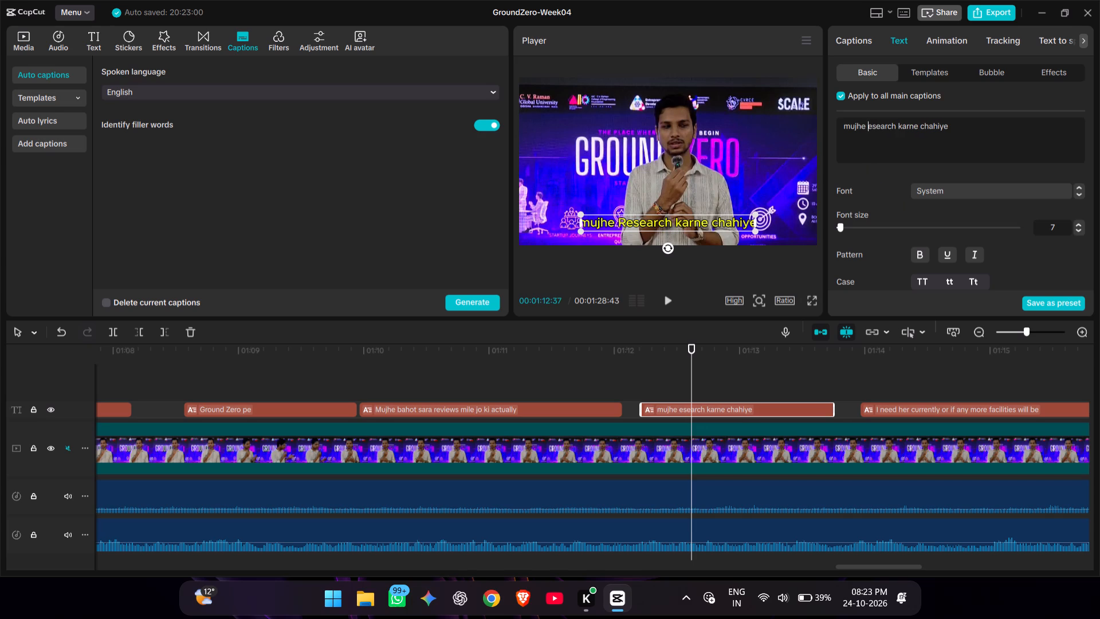
Play on to the "I need her currently or if any more facilities will be" caption and replace its text with "aur Mujhe need hai".
{"action": "left_click", "coordinate": [667, 301]}
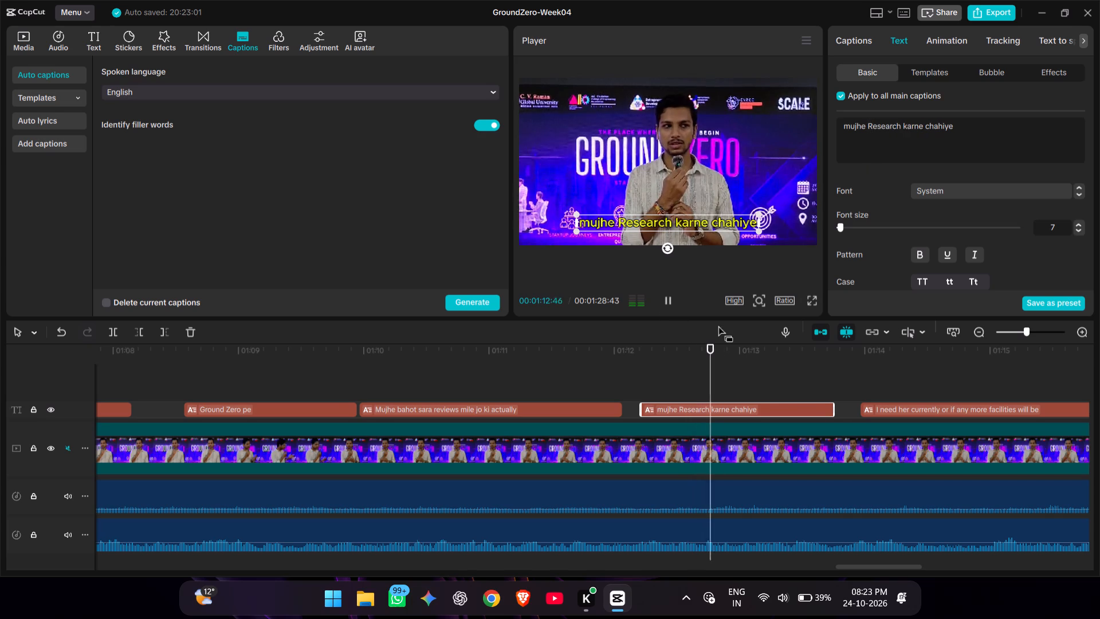
{"action": "scroll", "coordinate": [718, 324], "scroll_direction": "left", "scroll_amount": 1}
{"action": "scroll", "coordinate": [863, 374], "scroll_direction": "left", "scroll_amount": 1}
{"action": "left_click", "coordinate": [582, 368]}
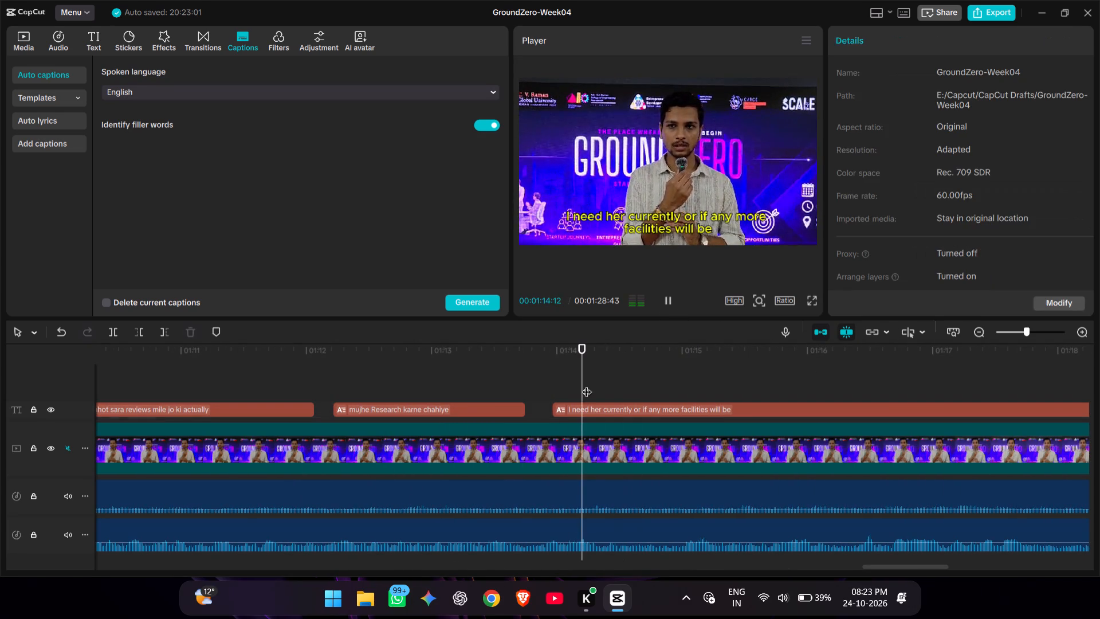
{"action": "left_click", "coordinate": [589, 408]}
{"action": "left_click_drag", "start_coordinate": [1029, 121], "coordinate": [828, 129]}
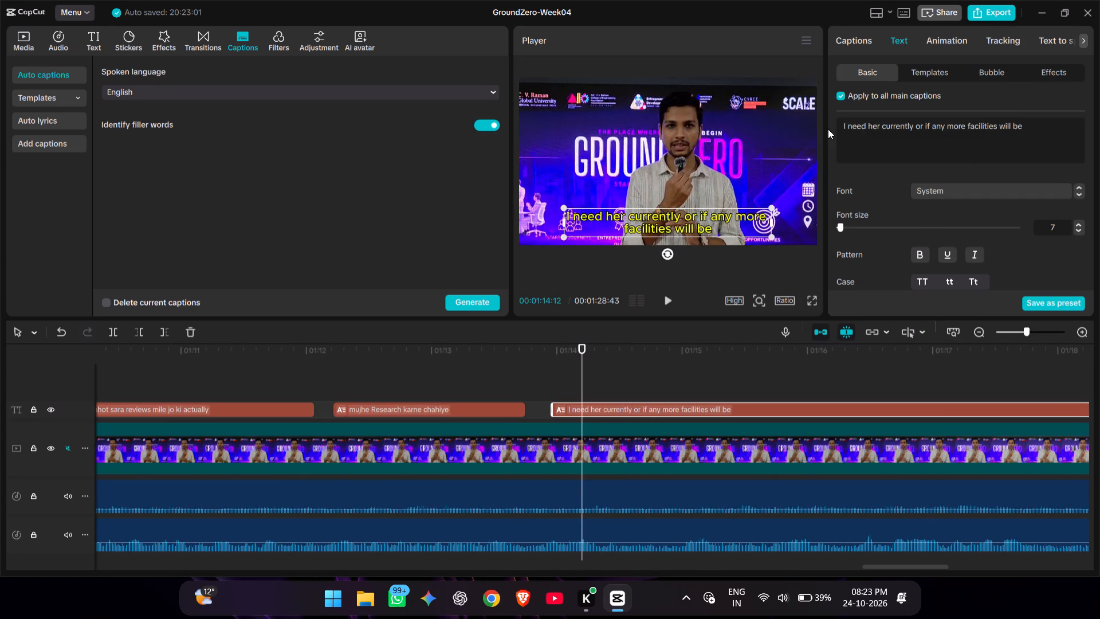
{"action": "left_click_drag", "start_coordinate": [828, 129], "coordinate": [1036, 132]}
{"action": "type", "text": "aur"}
{"action": "key", "text": "space"}
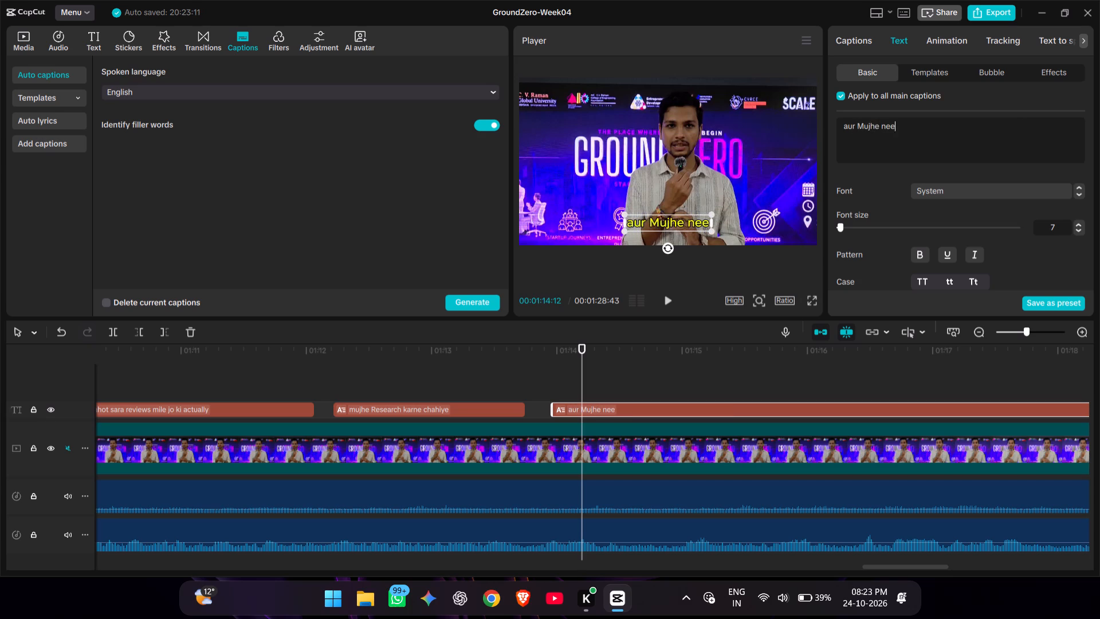
Replay the section around the "aur Mujhe need hai" caption and add "Currently," to the end of its text.
{"action": "left_click", "coordinate": [435, 375]}
{"action": "left_click", "coordinate": [669, 302]}
{"action": "scroll", "coordinate": [670, 303], "scroll_direction": "left", "scroll_amount": 1}
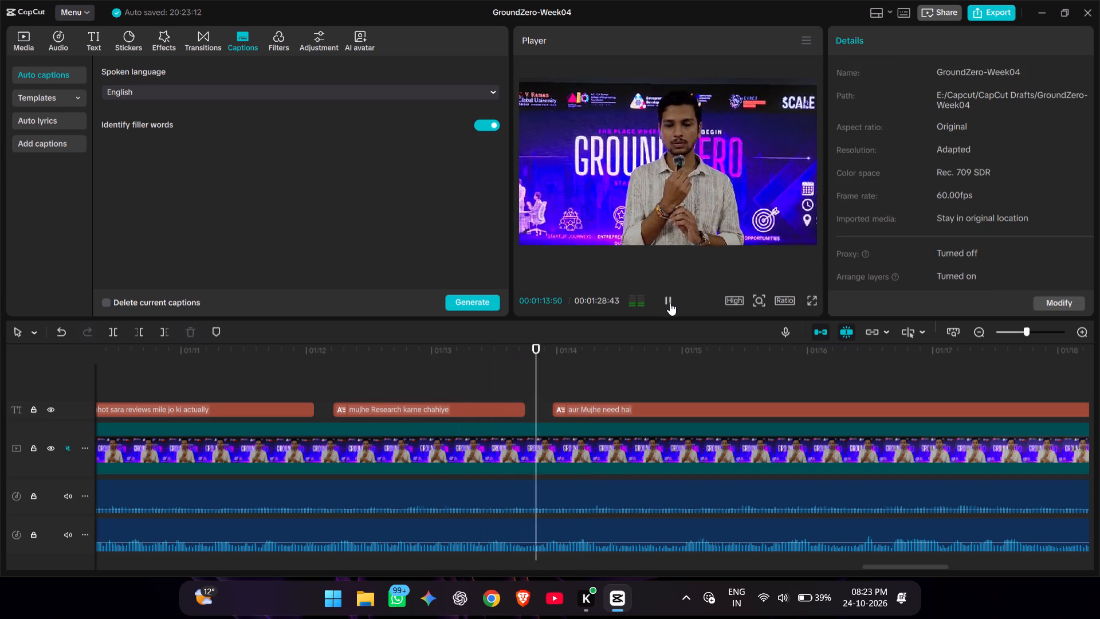
{"action": "scroll", "coordinate": [670, 303], "scroll_direction": "left", "scroll_amount": 1}
{"action": "scroll", "coordinate": [649, 403], "scroll_direction": "left", "scroll_amount": 1}
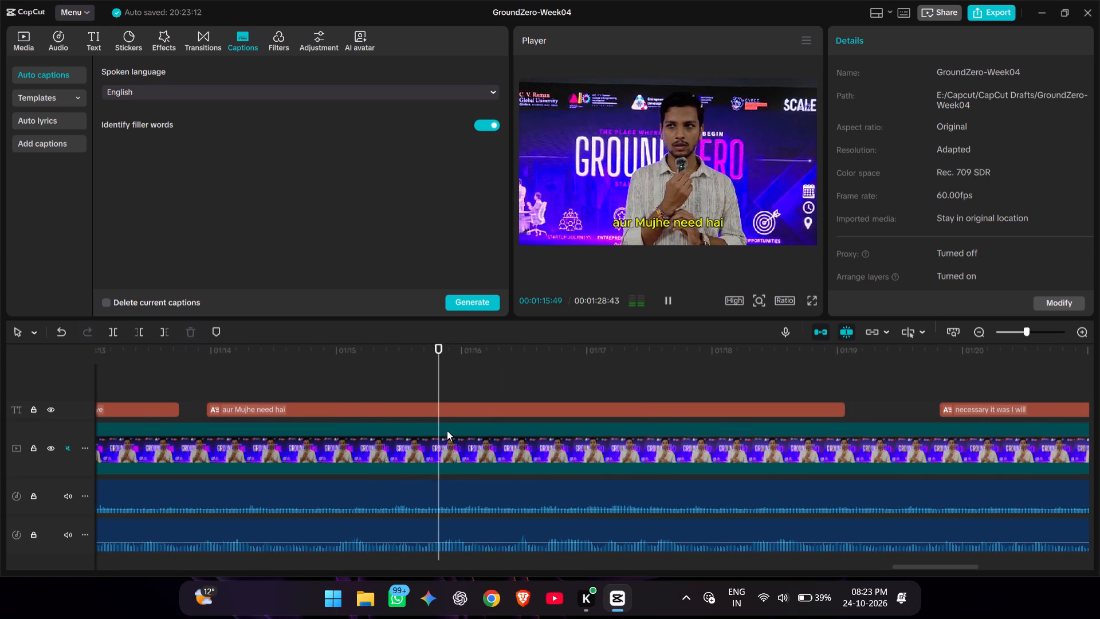
{"action": "left_click", "coordinate": [343, 388]}
{"action": "left_click", "coordinate": [336, 388]}
{"action": "left_click", "coordinate": [315, 409]}
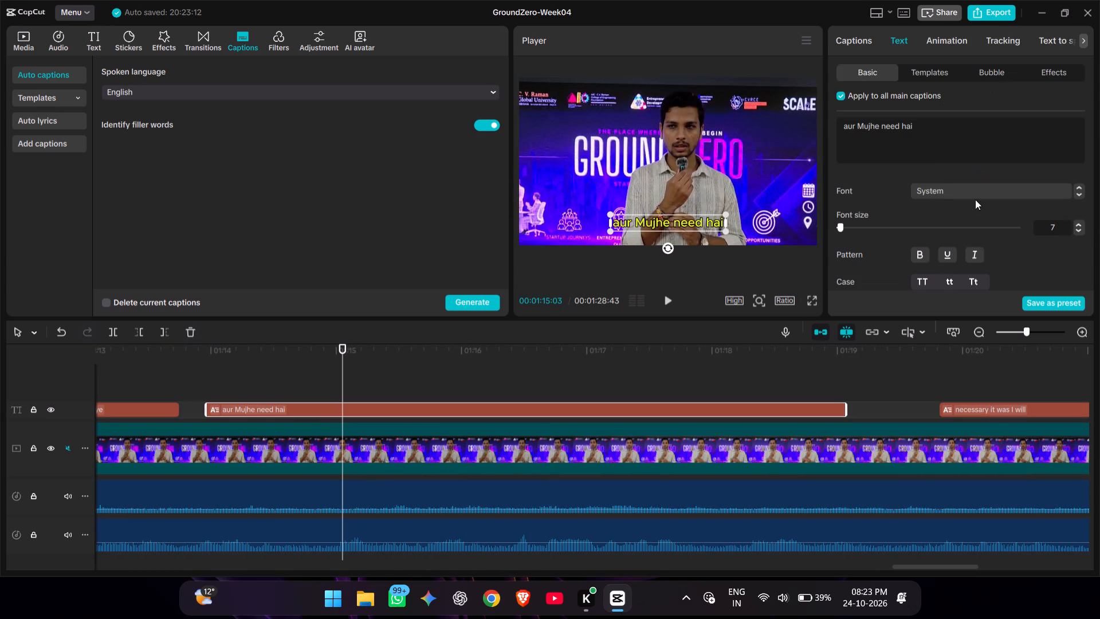
{"action": "left_click", "coordinate": [975, 138]}
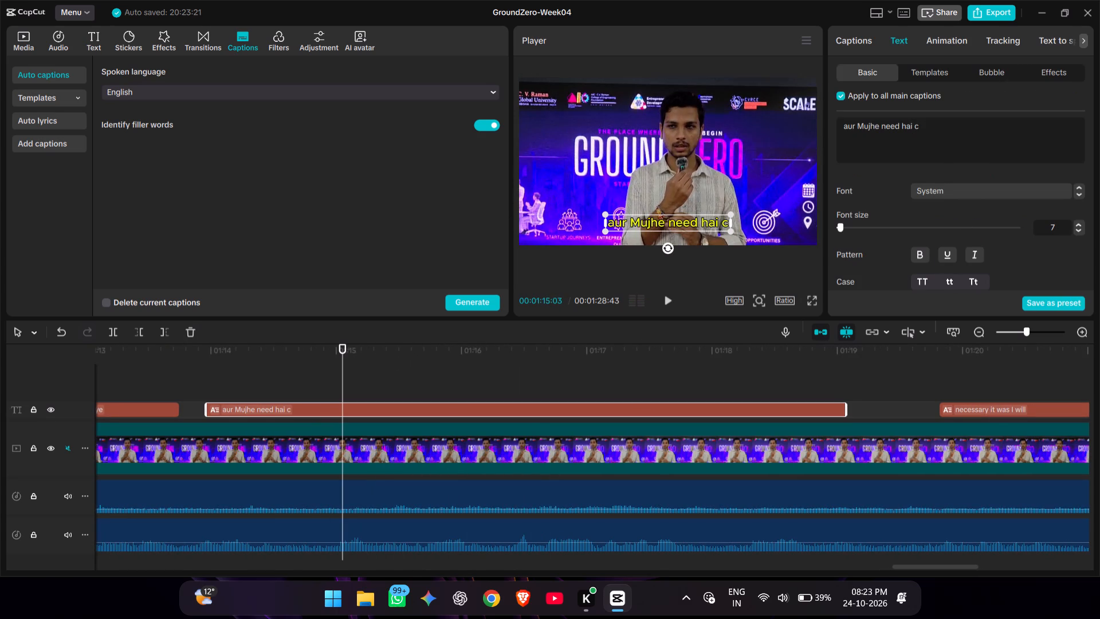
{"action": "key", "text": "BackSpace"}
{"action": "key", "text": "c"}
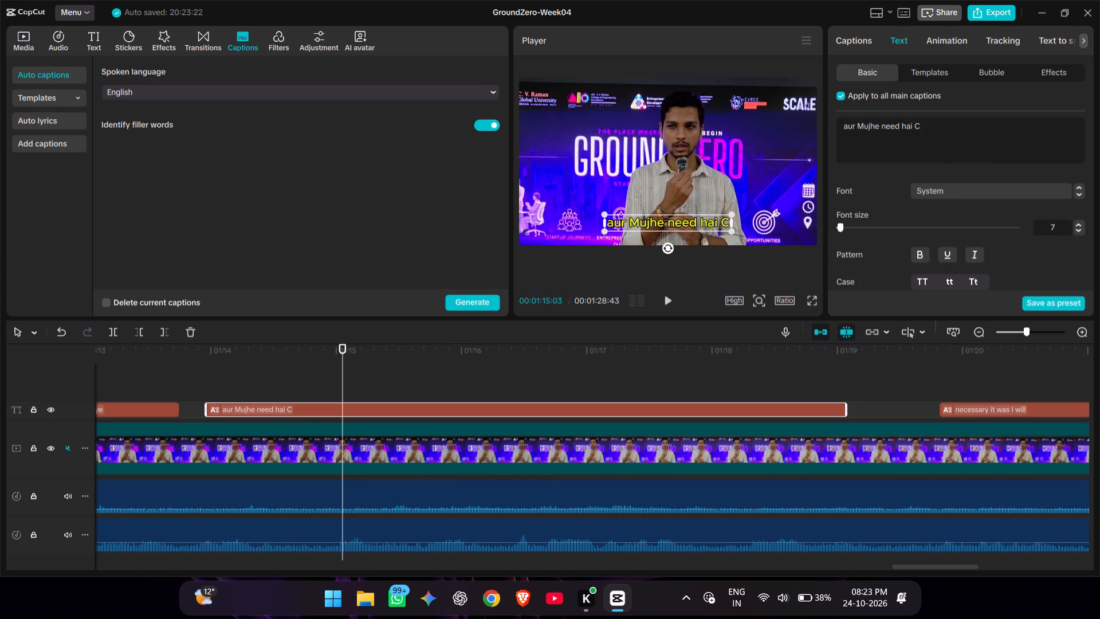
{"action": "key", "text": "u"}
{"action": "key", "text": "r"}
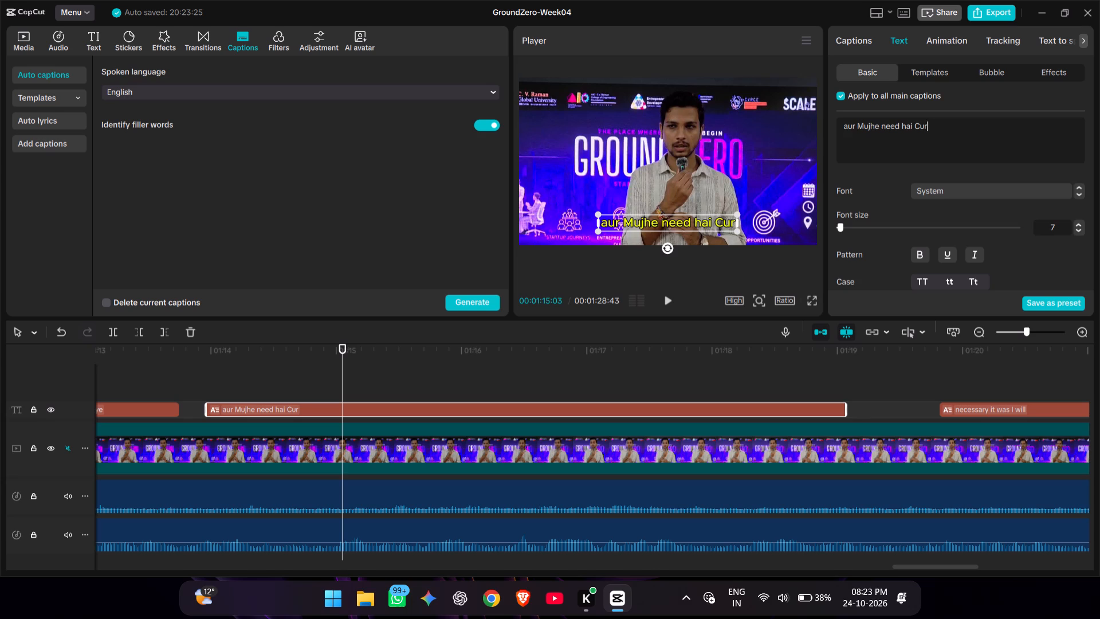
{"action": "type", "text": "rently"}
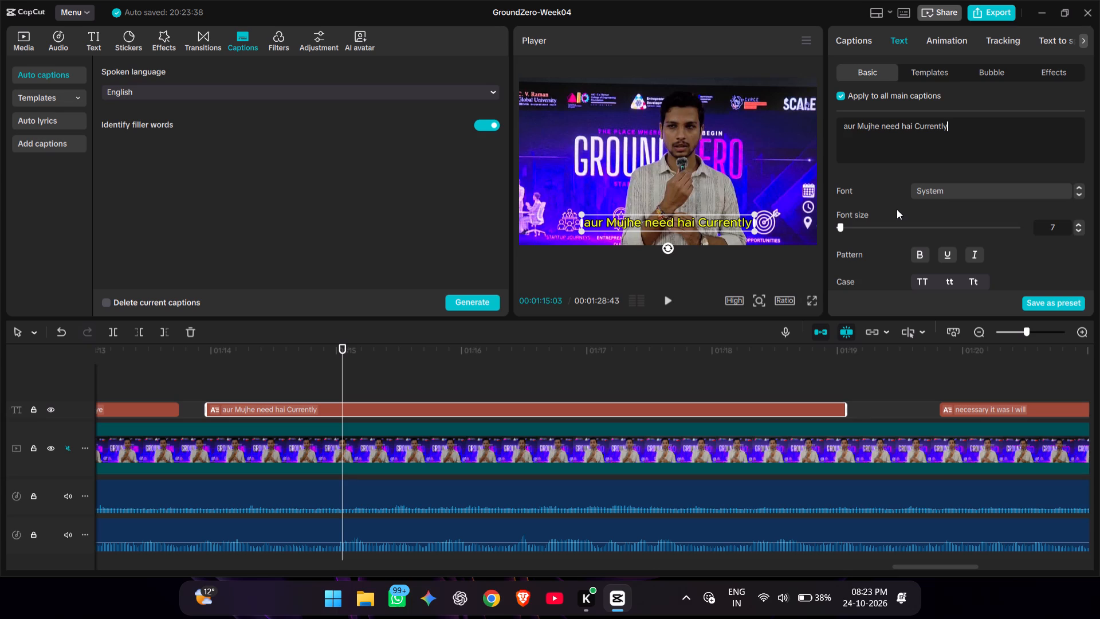
{"action": "type", "text": ","}
{"action": "key", "text": "space"}
Replay the "aur Mujhe need hai Currently," section and add "aur If" to the end of that caption.
{"action": "left_click", "coordinate": [264, 383]}
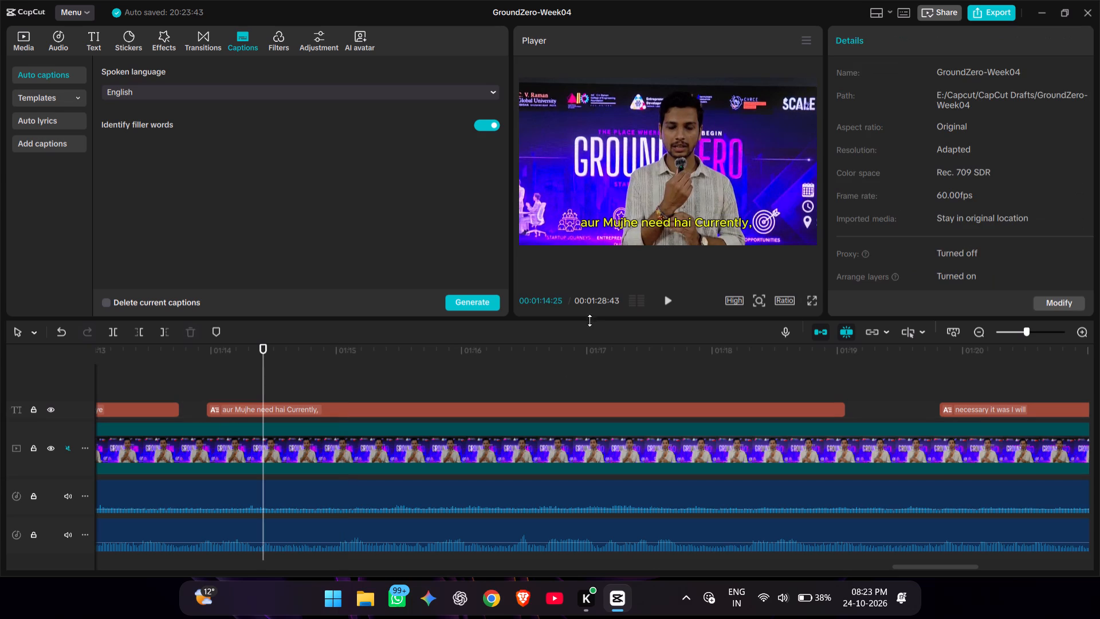
{"action": "left_click", "coordinate": [670, 297]}
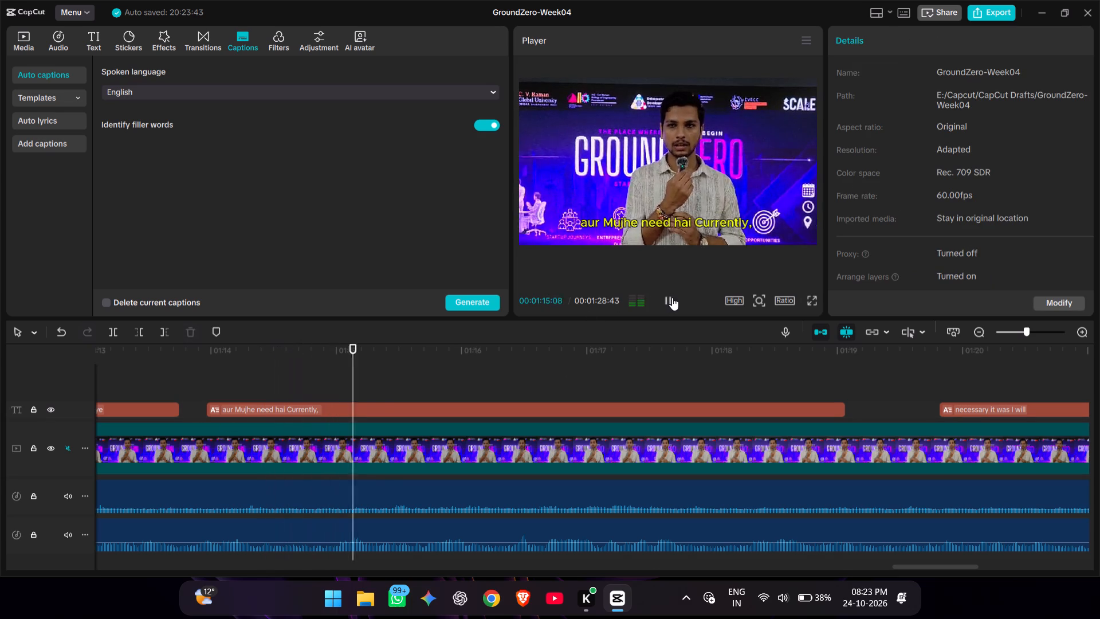
{"action": "left_click", "coordinate": [673, 297]}
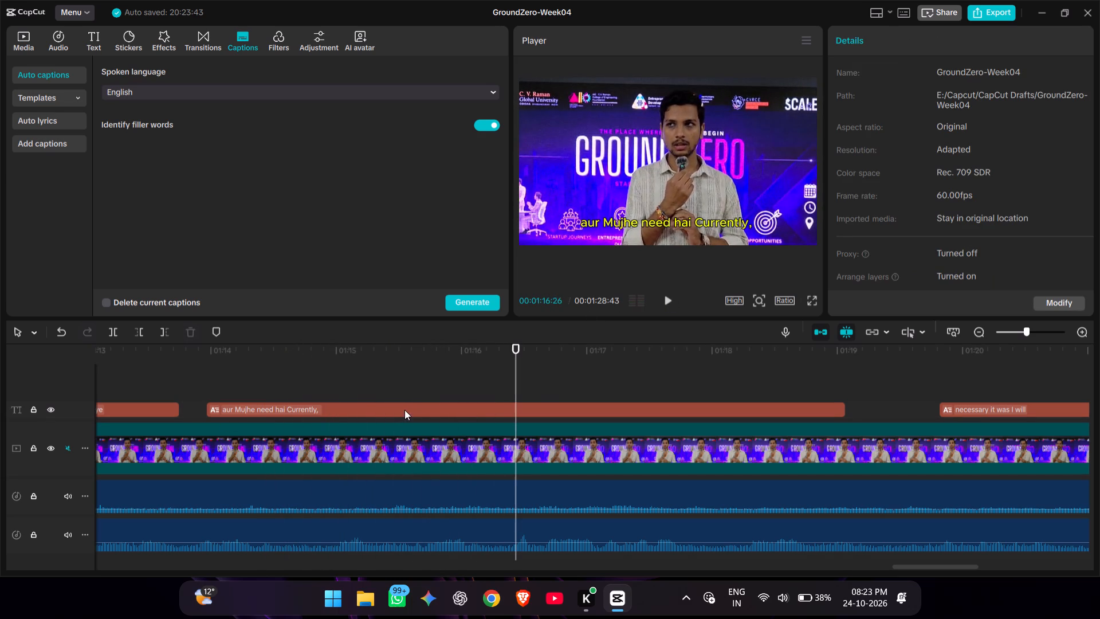
{"action": "left_click", "coordinate": [404, 410]}
{"action": "left_click", "coordinate": [978, 127]}
{"action": "type", "text": "aur"}
{"action": "key", "text": "space"}
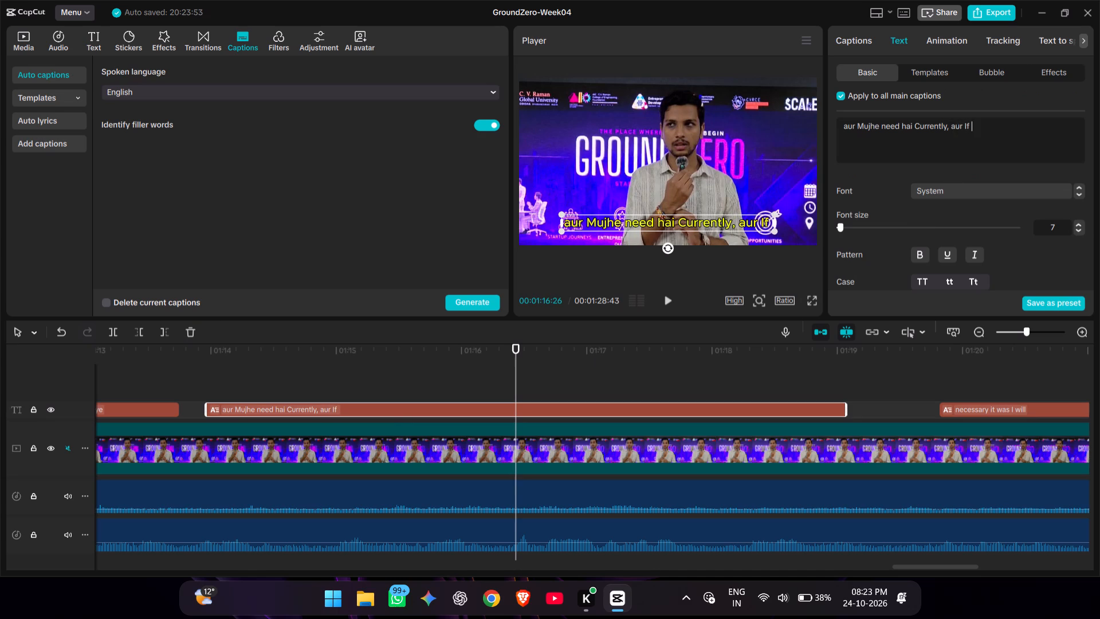
Play on from the "aur If" wording and add "anymore facilities" to the end of the same caption.
{"action": "left_click", "coordinate": [664, 298]}
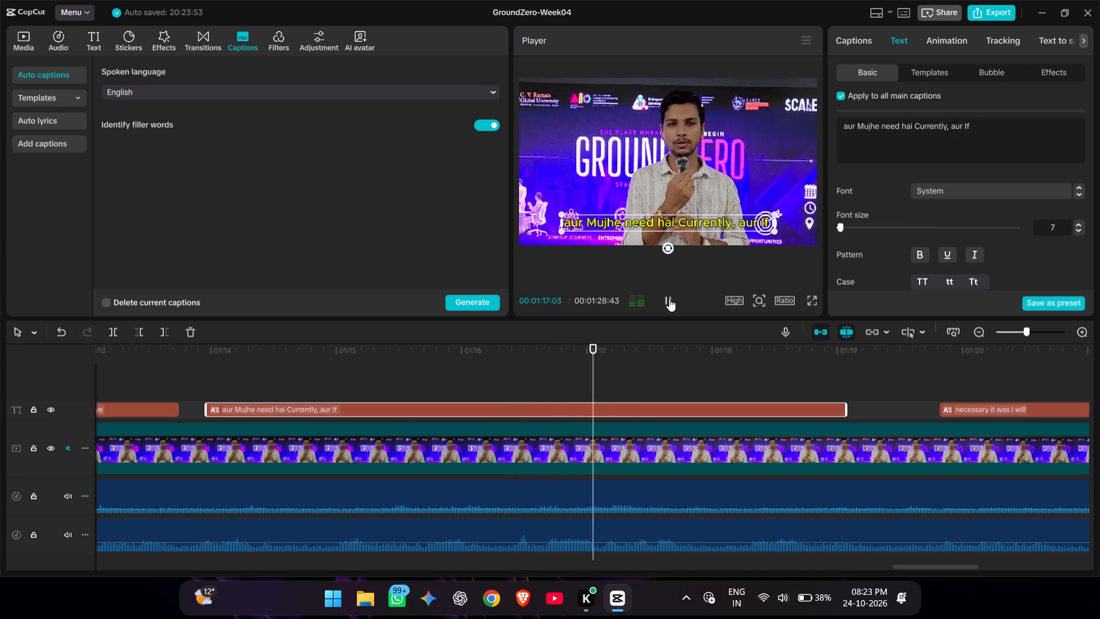
{"action": "left_click", "coordinate": [669, 299]}
{"action": "left_click", "coordinate": [1013, 144]}
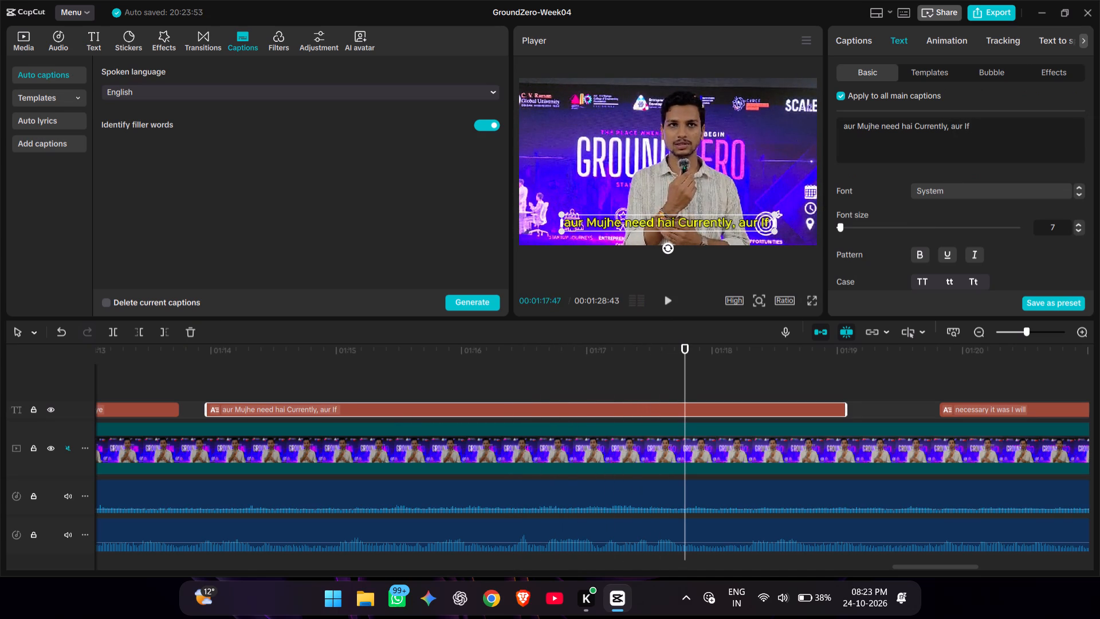
{"action": "type", "text": "anymore"}
{"action": "key", "text": "space"}
{"action": "type", "text": "faclit"}
{"action": "key", "text": "BackSpace"}
{"action": "key", "text": "BackSpace"}
{"action": "key", "text": "BackSpace"}
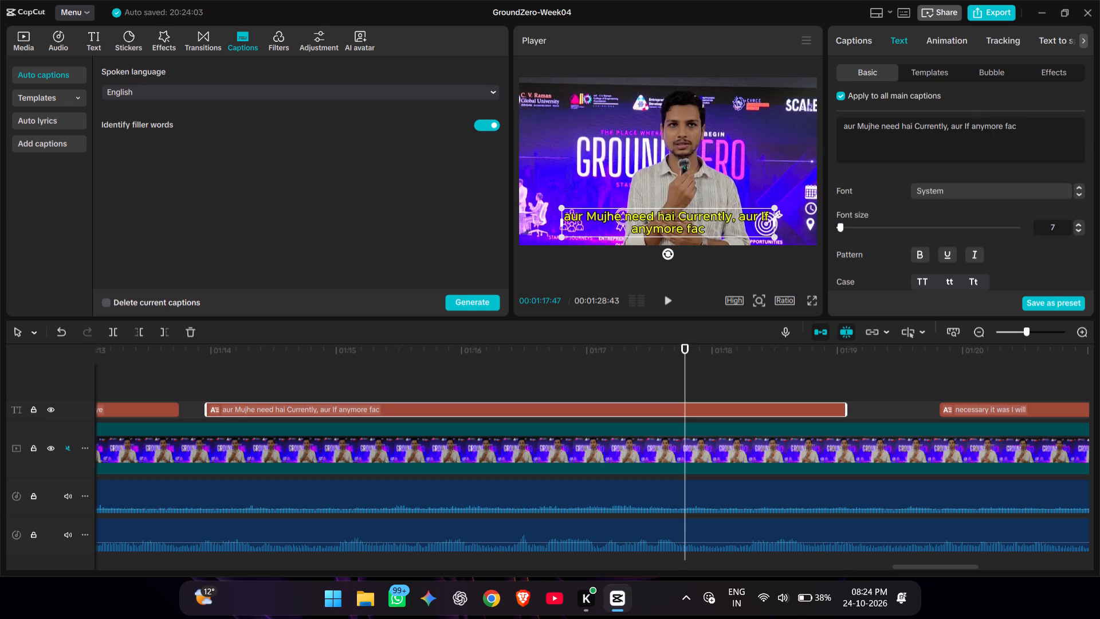
{"action": "type", "text": "ilities"}
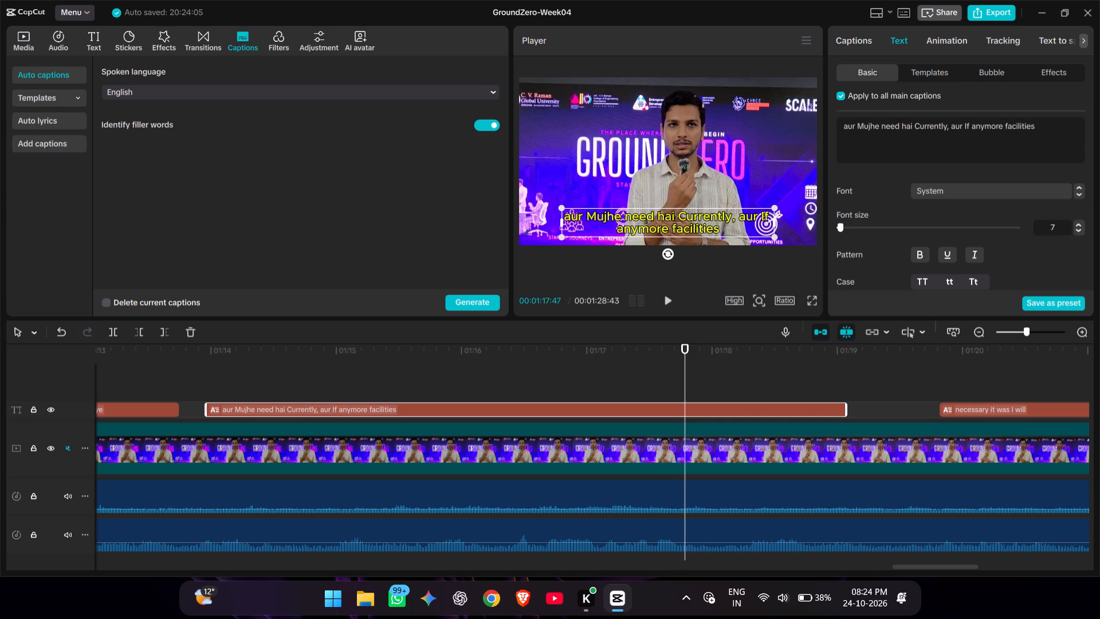
{"action": "left_click", "coordinate": [1019, 125]}
Replay the end of the "anymore facilities" caption and extend its text with "will be uh".
{"action": "left_click", "coordinate": [663, 299]}
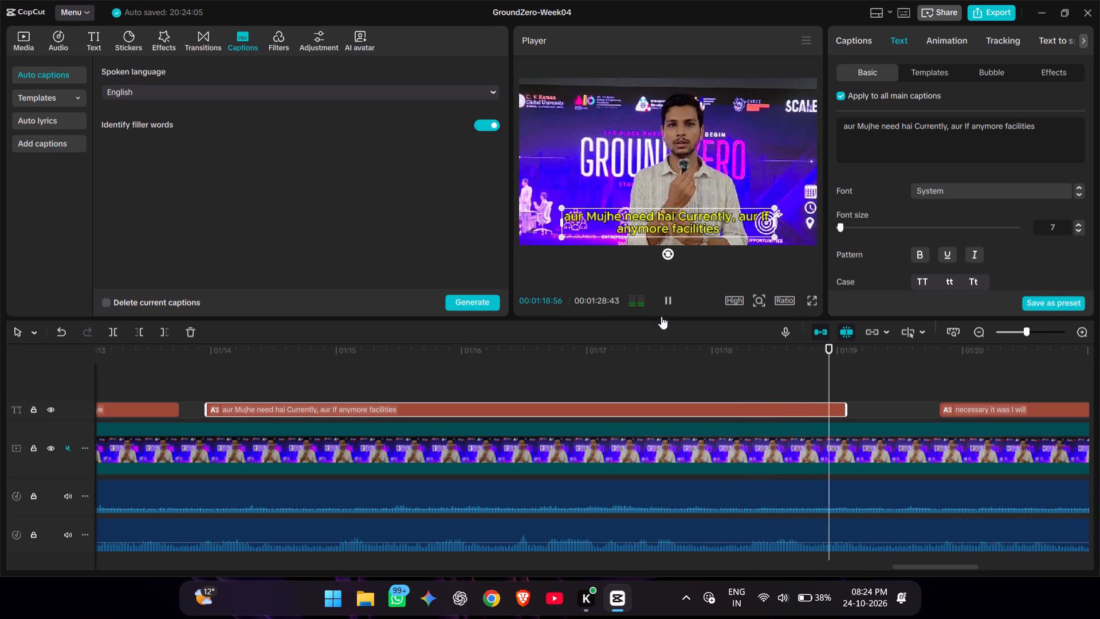
{"action": "left_click", "coordinate": [596, 369]}
{"action": "left_click_drag", "start_coordinate": [596, 368], "coordinate": [537, 361]}
{"action": "left_click", "coordinate": [657, 295]}
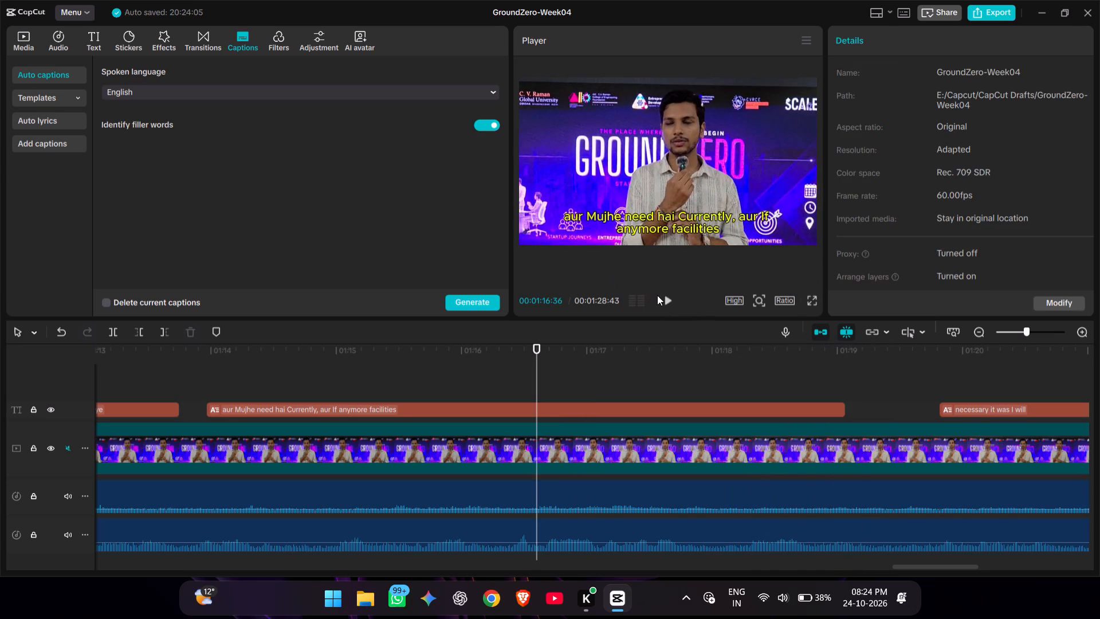
{"action": "left_click", "coordinate": [665, 297]}
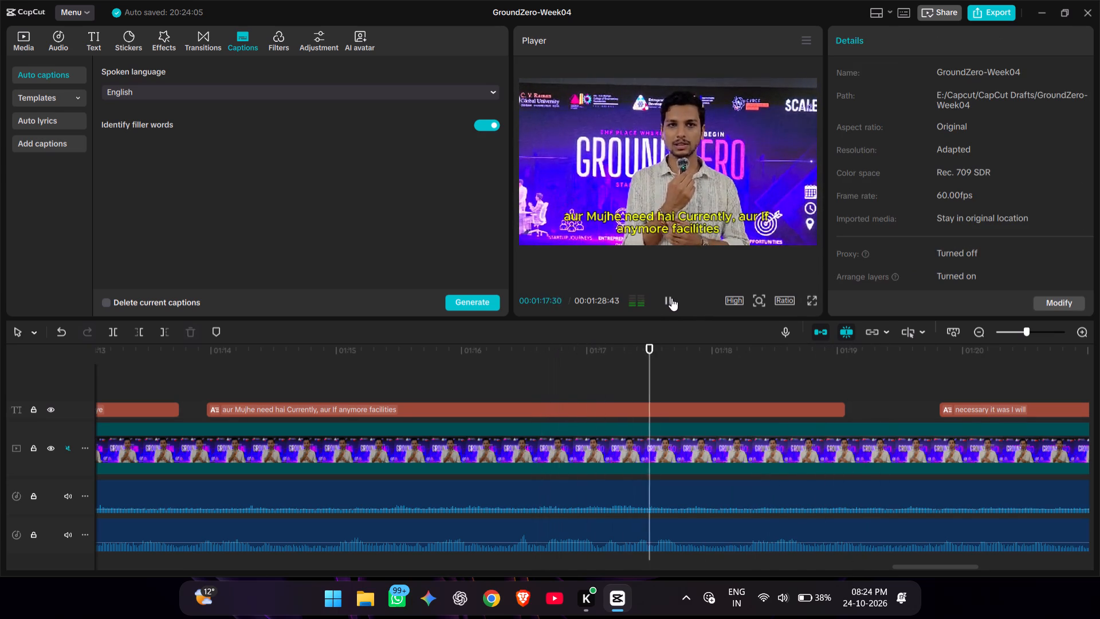
{"action": "left_click", "coordinate": [675, 301]}
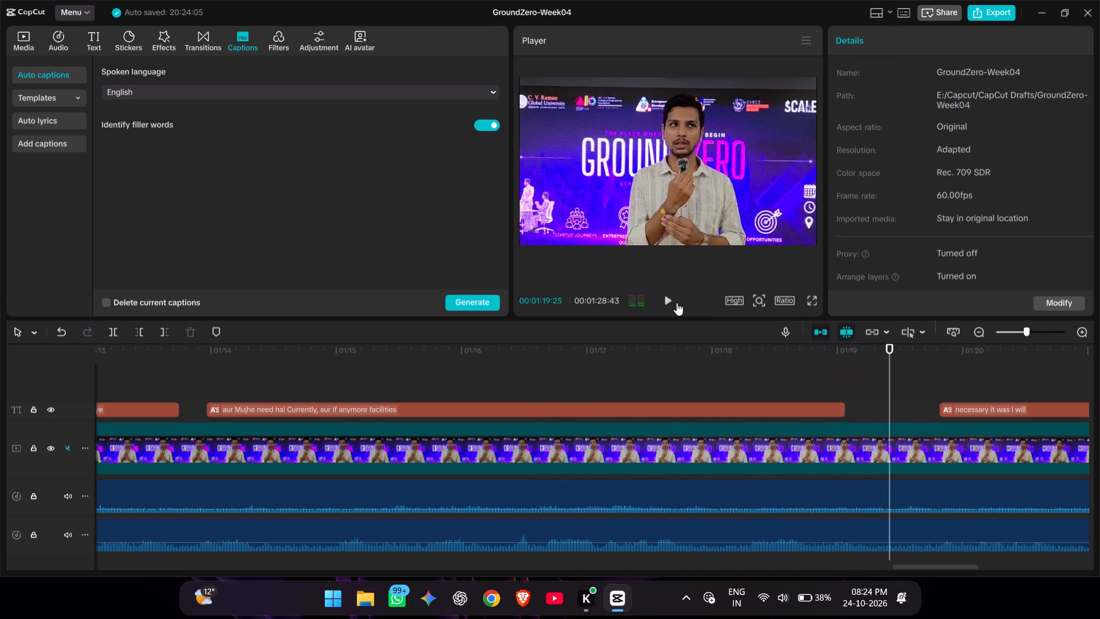
{"action": "left_click", "coordinate": [773, 408]}
{"action": "left_click", "coordinate": [1058, 132]}
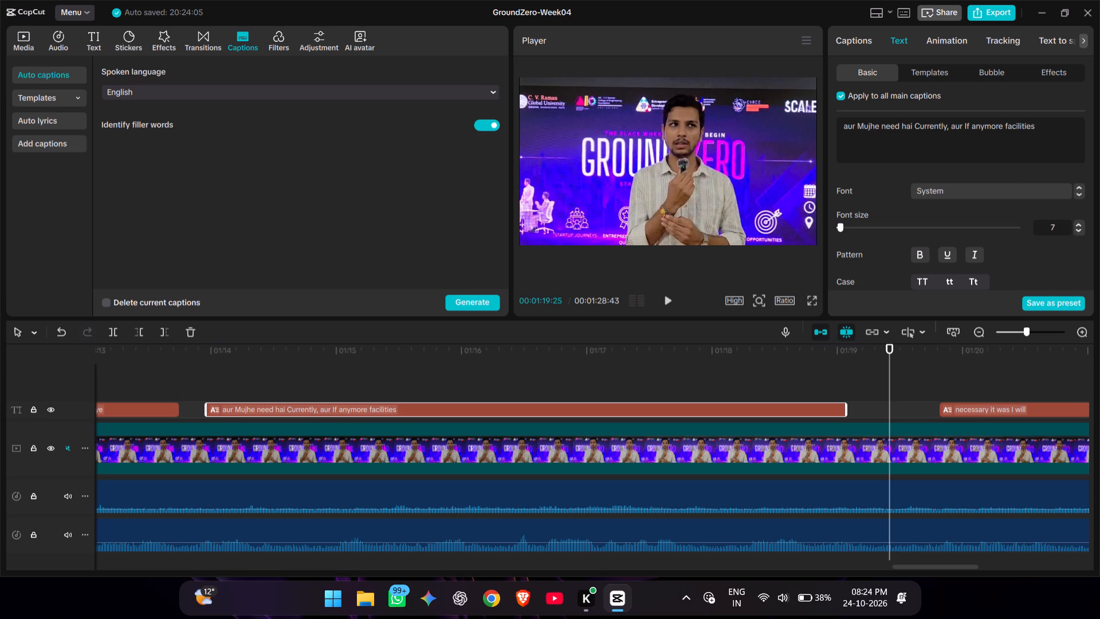
{"action": "key", "text": "space"}
{"action": "key", "text": "w"}
{"action": "key", "text": "i"}
{"action": "key", "text": "l"}
{"action": "key", "text": "l"}
{"action": "key", "text": "space"}
{"action": "type", "text": "be"}
{"action": "key", "text": "space"}
{"action": "type", "text": "uh"}
Play the remaining speech through to the closing "thank you" caption and capitalise it as "Thank You".
{"action": "left_click", "coordinate": [494, 355]}
{"action": "left_click", "coordinate": [665, 299]}
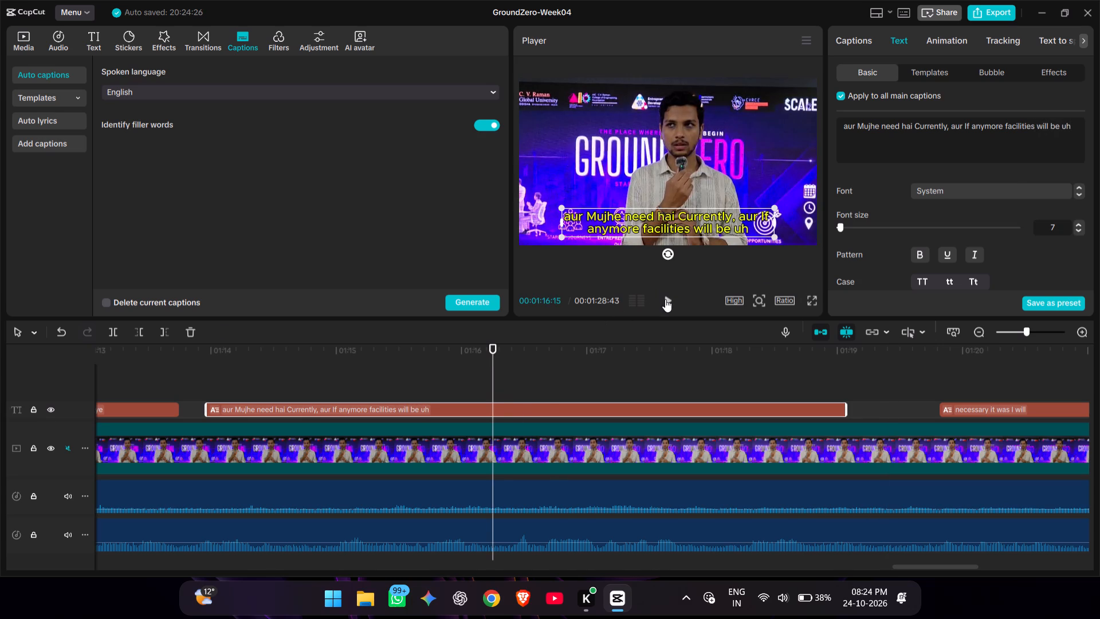
{"action": "scroll", "coordinate": [667, 300], "scroll_direction": "left", "scroll_amount": 2}
{"action": "scroll", "coordinate": [748, 376], "scroll_direction": "left", "scroll_amount": 1}
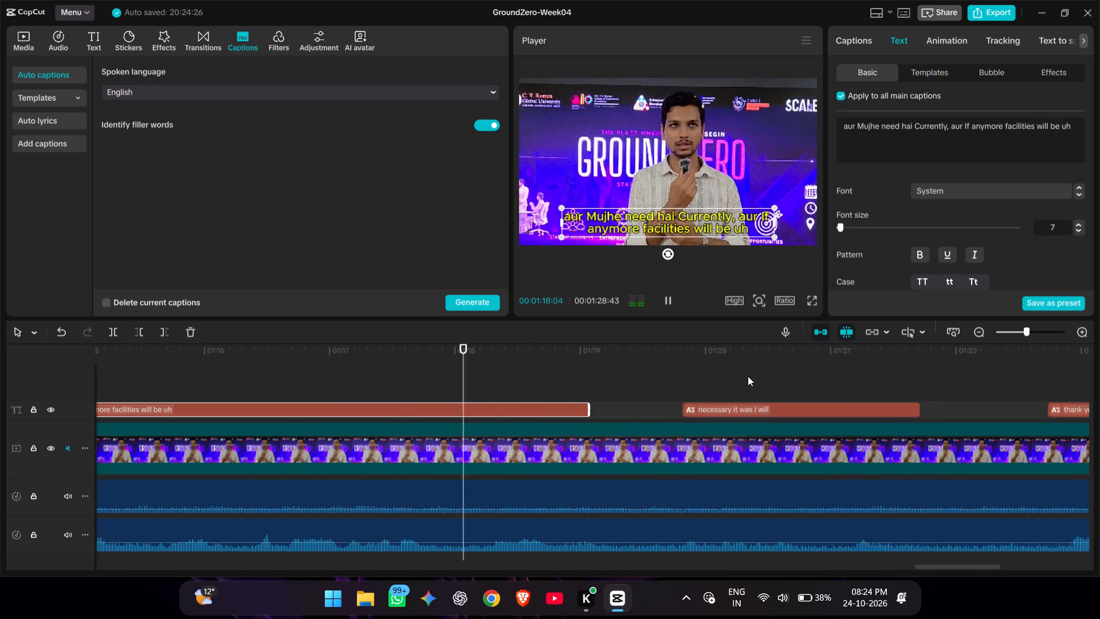
{"action": "scroll", "coordinate": [748, 376], "scroll_direction": "left", "scroll_amount": 1}
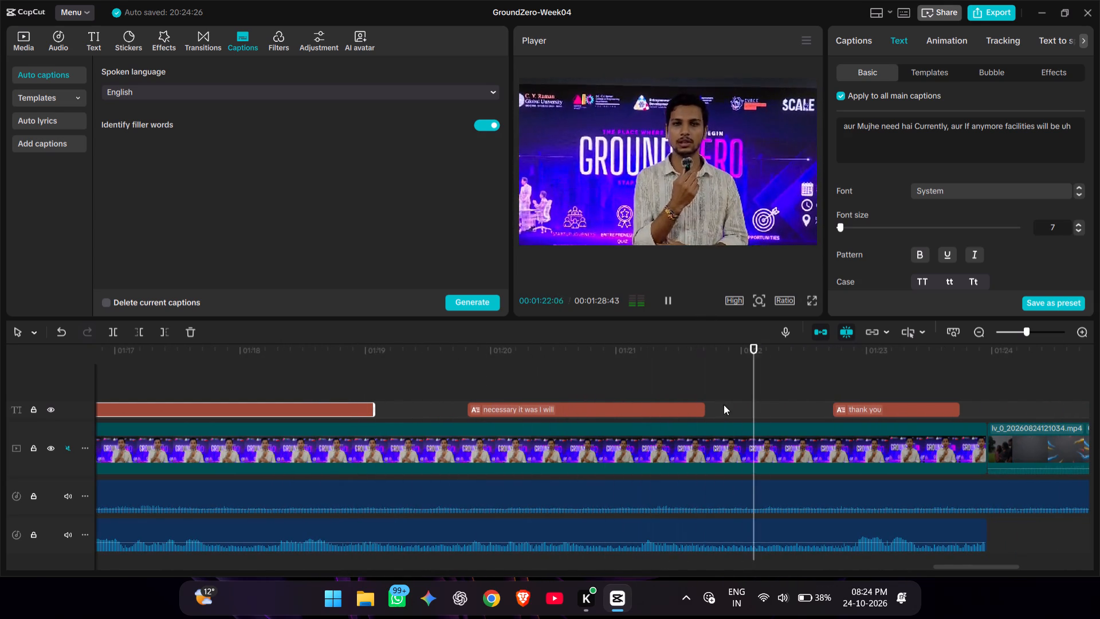
{"action": "left_click", "coordinate": [856, 381]}
{"action": "left_click", "coordinate": [863, 404]}
{"action": "left_click", "coordinate": [850, 127]}
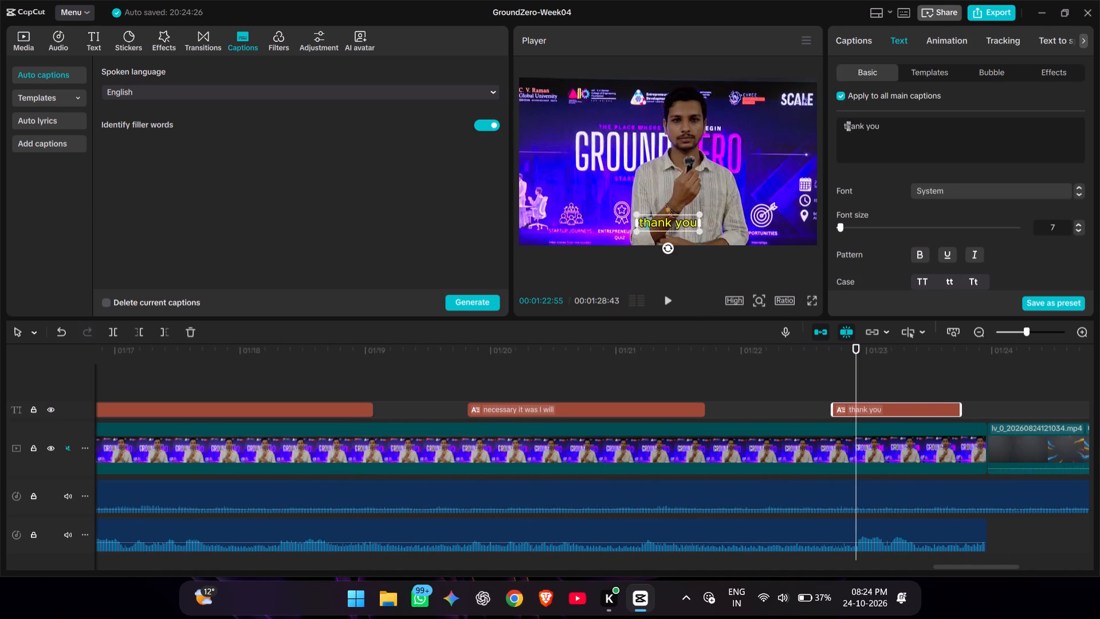
{"action": "left_click", "coordinate": [846, 128]}
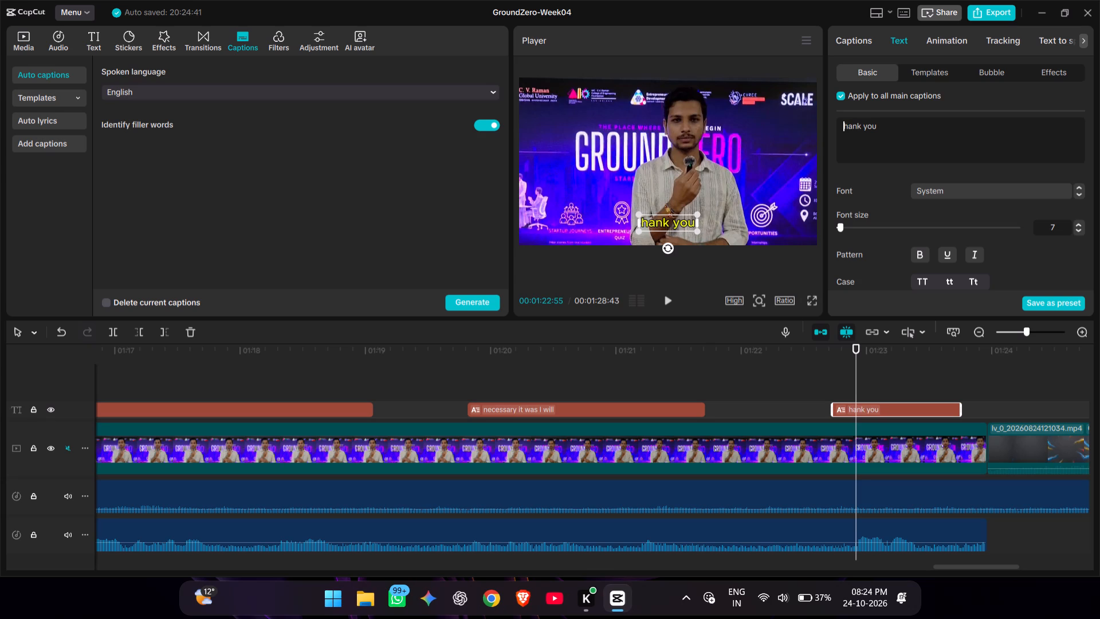
{"action": "left_click", "coordinate": [859, 144]}
{"action": "left_click", "coordinate": [870, 132]}
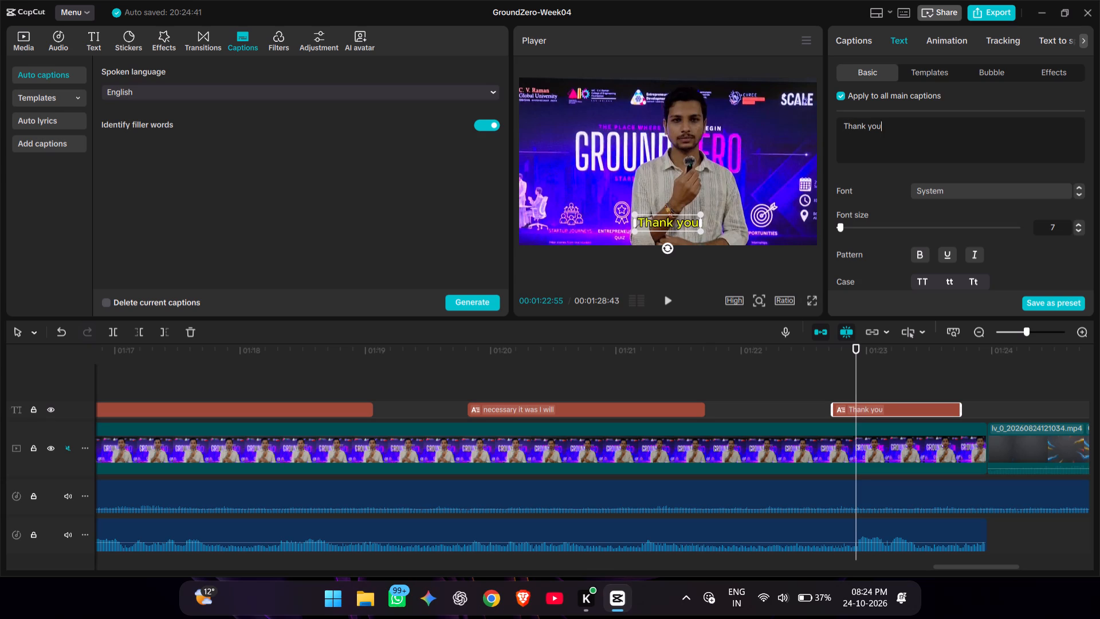
{"action": "left_click", "coordinate": [869, 123]}
{"action": "key", "text": "y"}
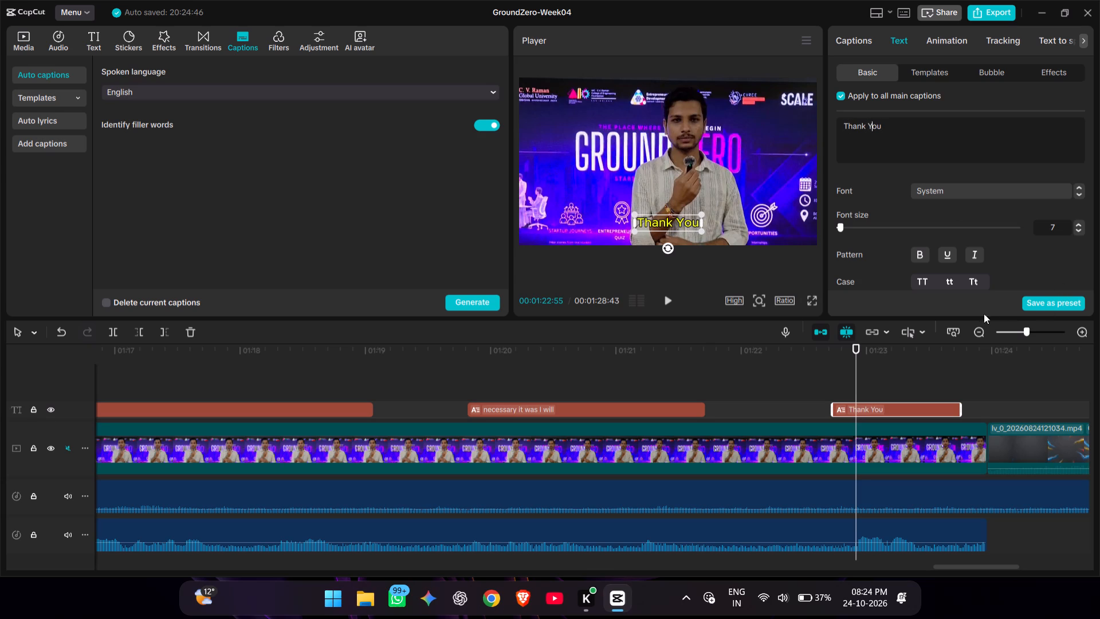
Select every caption on the timeline and scale them down together in the preview to about two-thirds of their size.
{"action": "scroll", "coordinate": [599, 348], "scroll_direction": "down", "scroll_amount": 4, "text": "ctrl"}
{"action": "scroll", "coordinate": [402, 375], "scroll_direction": "down", "scroll_amount": 5, "text": "ctrl"}
{"action": "scroll", "coordinate": [398, 410], "scroll_direction": "up", "scroll_amount": 1, "text": "ctrl"}
{"action": "scroll", "coordinate": [398, 410], "scroll_direction": "down", "scroll_amount": 3, "text": "ctrl"}
{"action": "scroll", "coordinate": [395, 409], "scroll_direction": "up", "scroll_amount": 1, "text": "ctrl"}
{"action": "scroll", "coordinate": [392, 408], "scroll_direction": "down", "scroll_amount": 3, "text": "ctrl"}
{"action": "scroll", "coordinate": [360, 390], "scroll_direction": "up", "scroll_amount": 1, "text": "ctrl"}
{"action": "scroll", "coordinate": [360, 390], "scroll_direction": "down", "scroll_amount": 4, "text": "ctrl"}
{"action": "scroll", "coordinate": [360, 390], "scroll_direction": "up", "scroll_amount": 1, "text": "ctrl"}
{"action": "scroll", "coordinate": [360, 390], "scroll_direction": "down", "scroll_amount": 20, "text": "ctrl"}
{"action": "scroll", "coordinate": [360, 390], "scroll_direction": "down", "scroll_amount": 2, "text": "ctrl"}
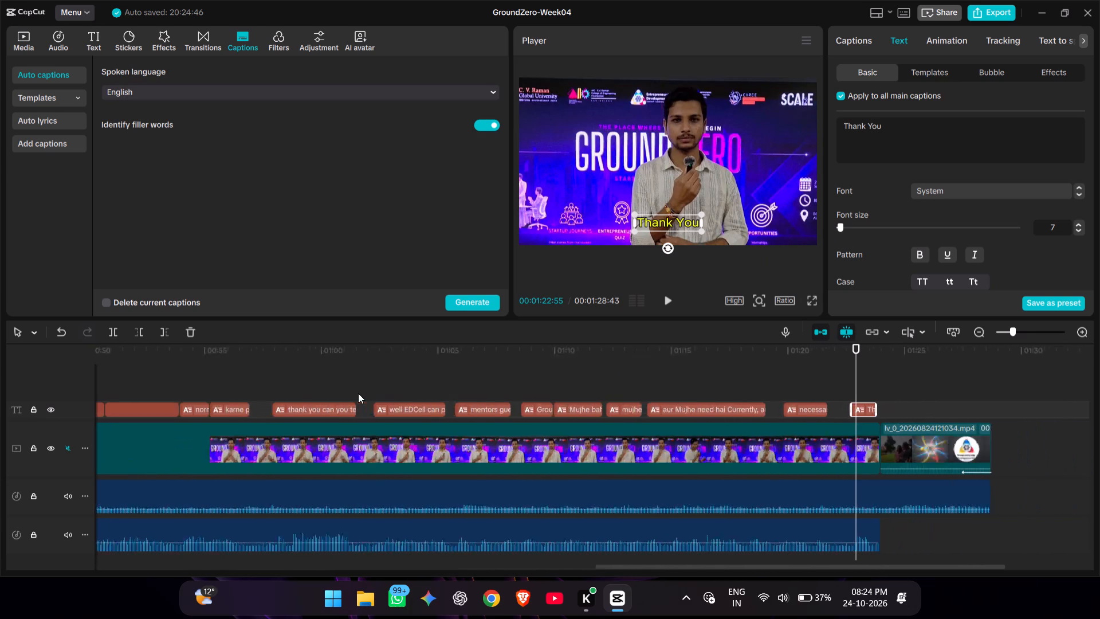
{"action": "scroll", "coordinate": [358, 393], "scroll_direction": "down", "scroll_amount": 9, "text": "ctrl"}
{"action": "left_click", "coordinate": [200, 386]}
{"action": "left_click_drag", "start_coordinate": [193, 385], "coordinate": [278, 399]}
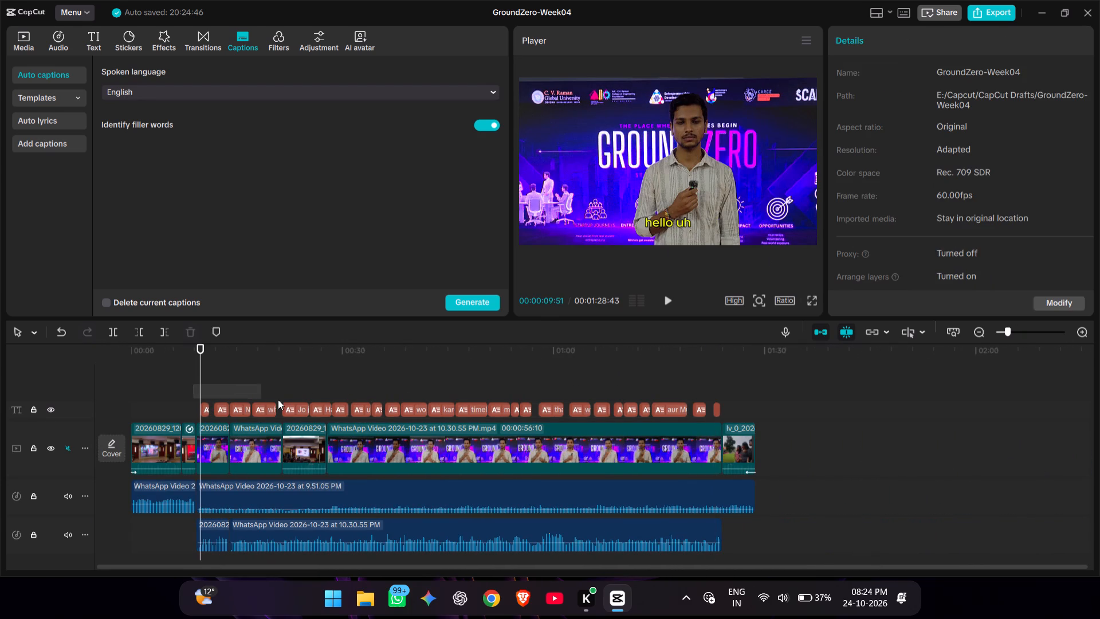
{"action": "left_click_drag", "start_coordinate": [278, 399], "coordinate": [734, 409]}
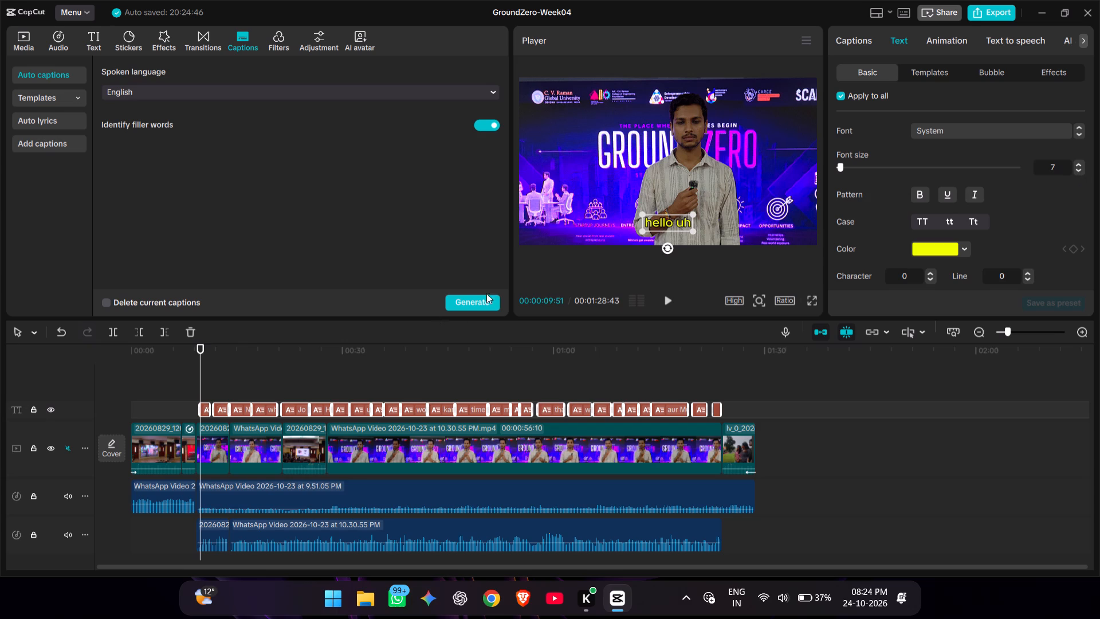
{"action": "left_click_drag", "start_coordinate": [690, 228], "coordinate": [682, 225]}
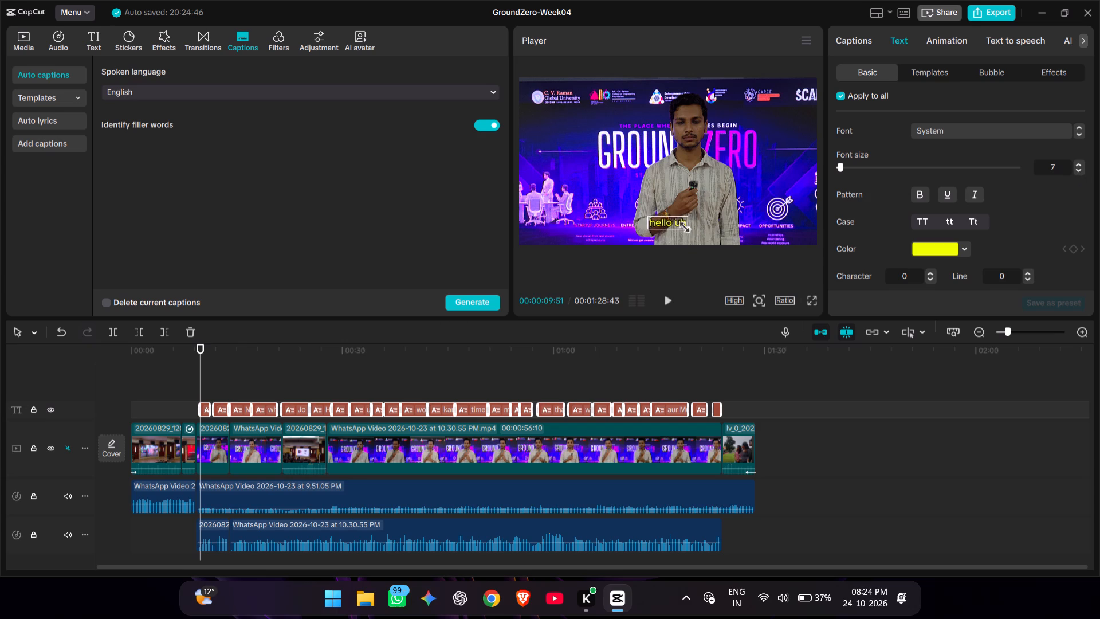
{"action": "left_click_drag", "start_coordinate": [682, 225], "coordinate": [676, 222]}
Scrub through the first part of the video to check how the smaller captions look over the clips.
{"action": "left_click", "coordinate": [257, 370]}
{"action": "left_click_drag", "start_coordinate": [257, 370], "coordinate": [259, 370]}
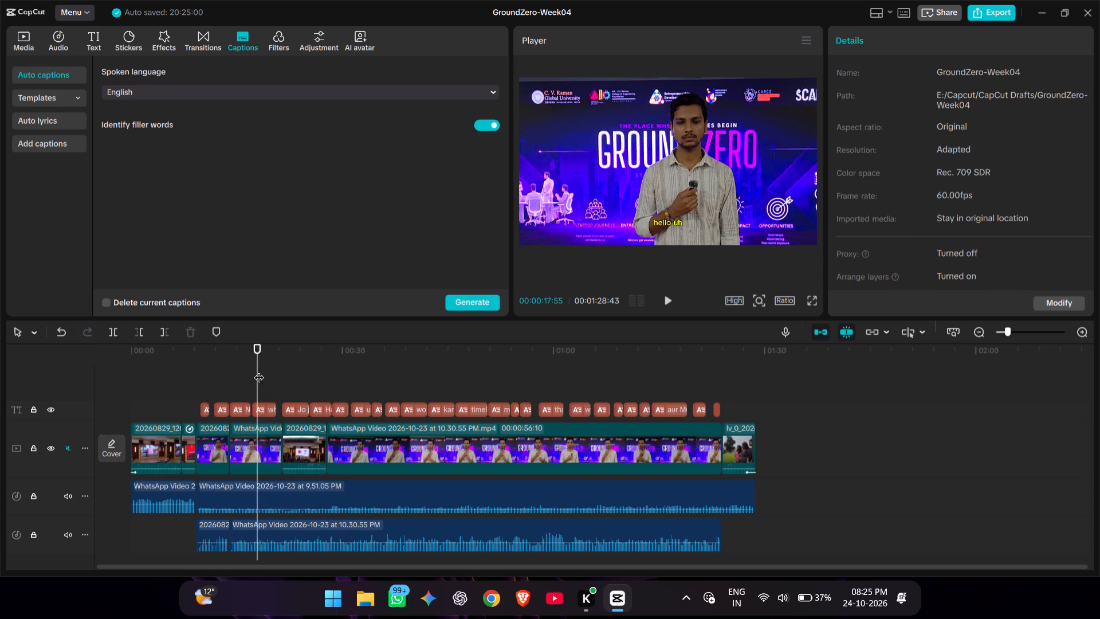
{"action": "left_click_drag", "start_coordinate": [259, 370], "coordinate": [297, 362]}
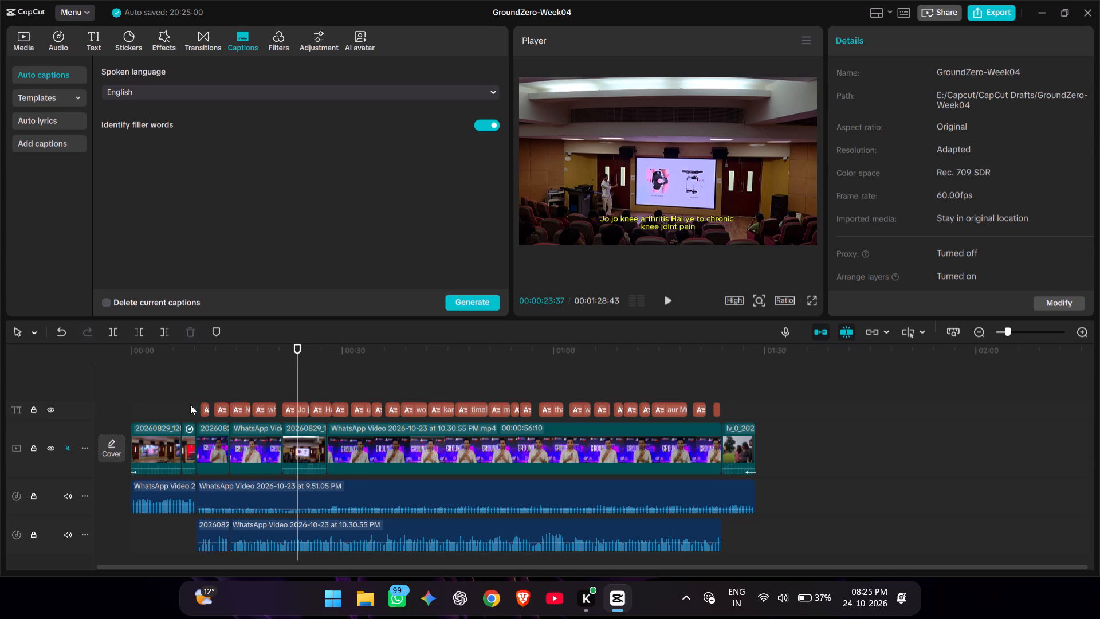
{"action": "left_click", "coordinate": [198, 379]}
{"action": "left_click_drag", "start_coordinate": [198, 379], "coordinate": [91, 377]}
{"action": "double_click", "coordinate": [179, 372]}
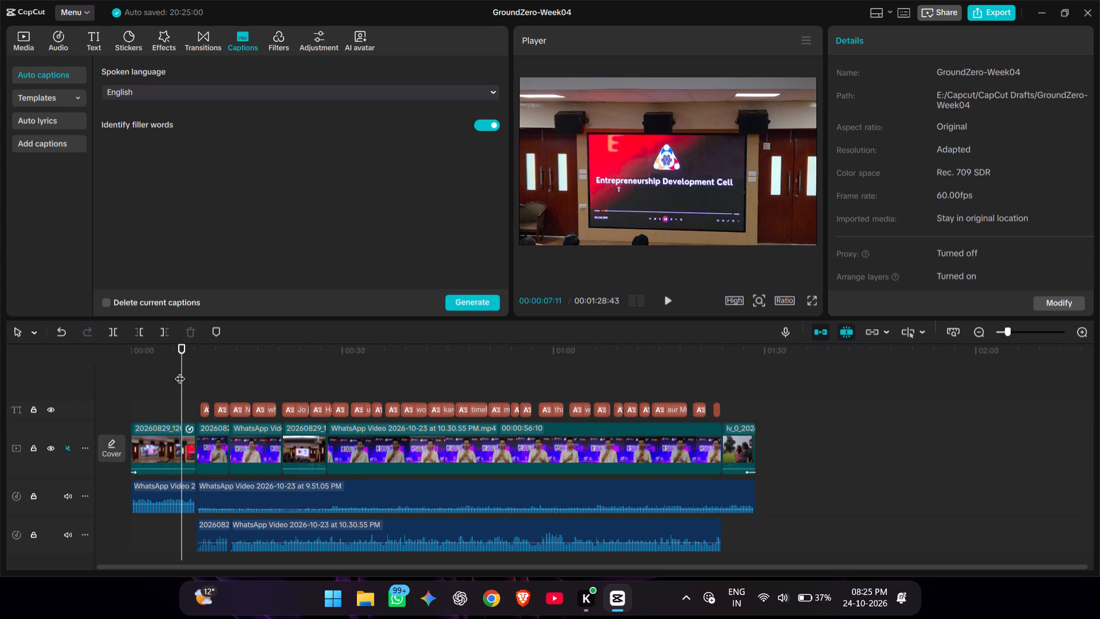
{"action": "scroll", "coordinate": [205, 264], "scroll_direction": "up", "scroll_amount": 4, "text": "ctrl"}
{"action": "scroll", "coordinate": [520, 379], "scroll_direction": "up", "scroll_amount": 3, "text": "ctrl"}
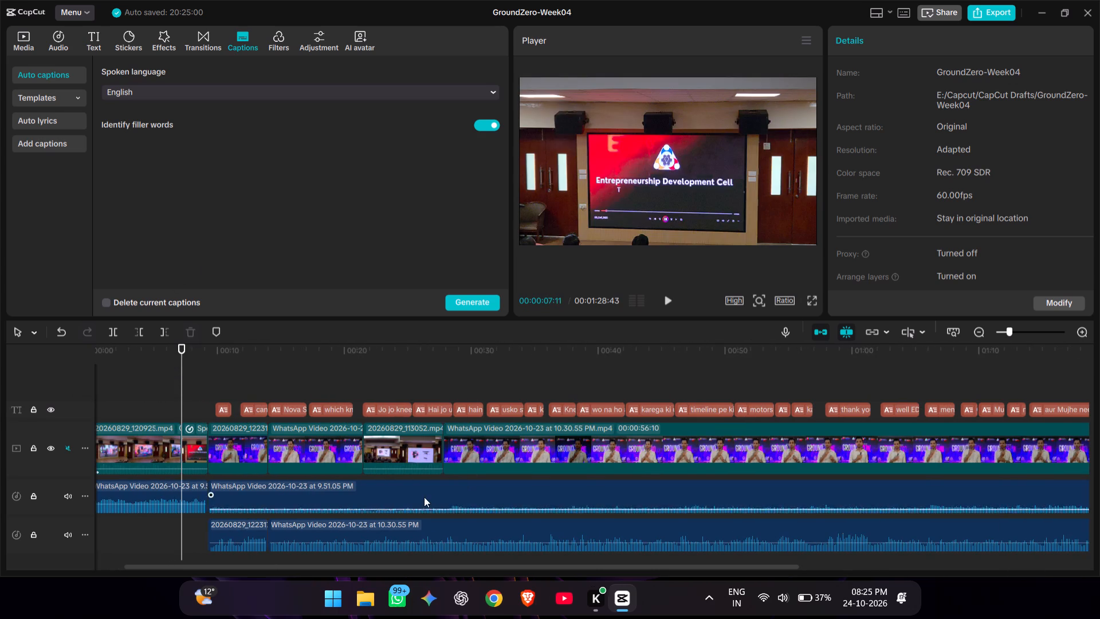
Switch to Windows search and look up "nord".
{"action": "left_click", "coordinate": [351, 590]}
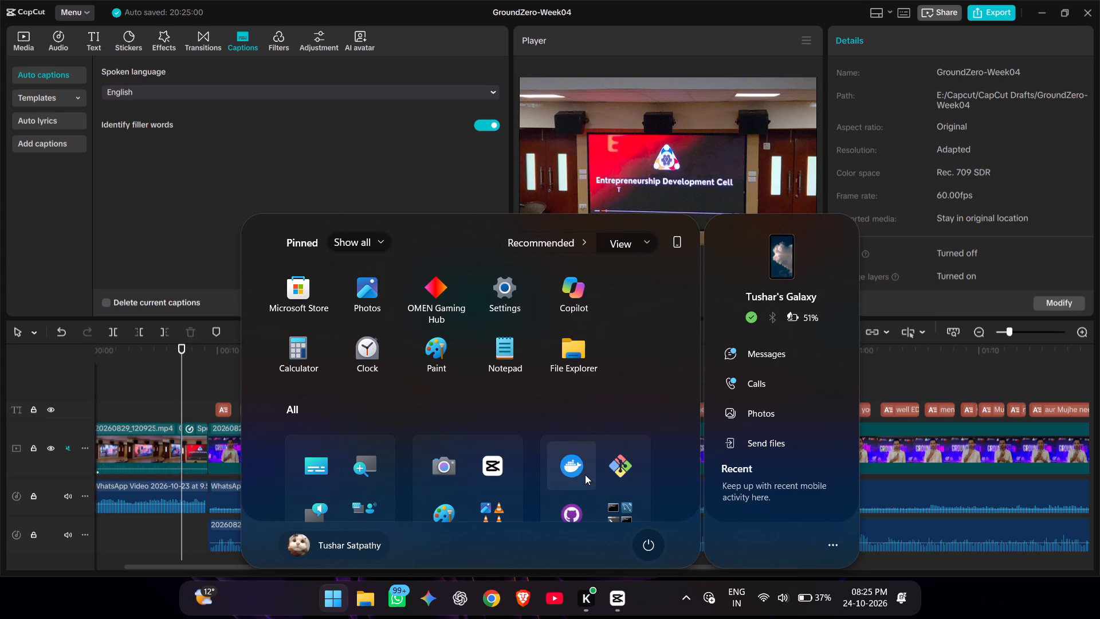
{"action": "type", "text": "nord"}
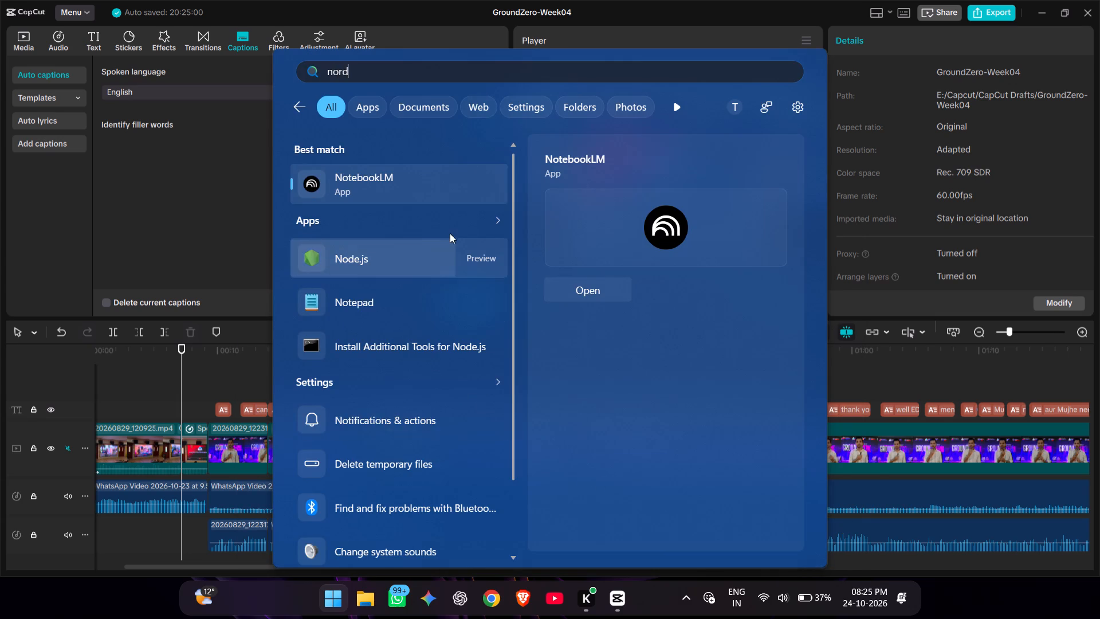
{"action": "left_click", "coordinate": [372, 226]}
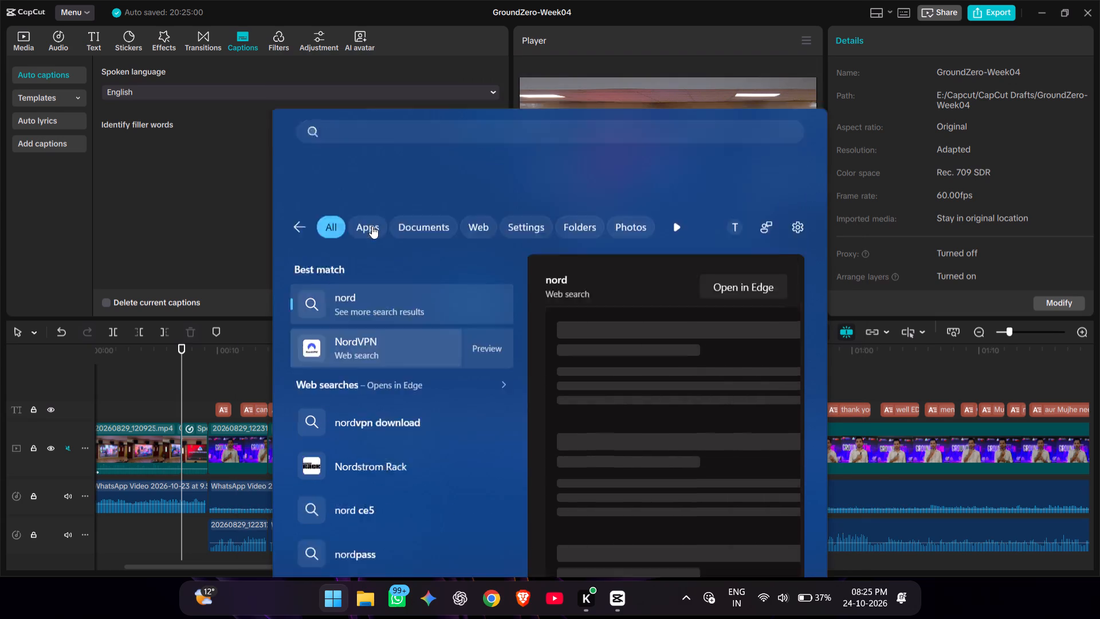
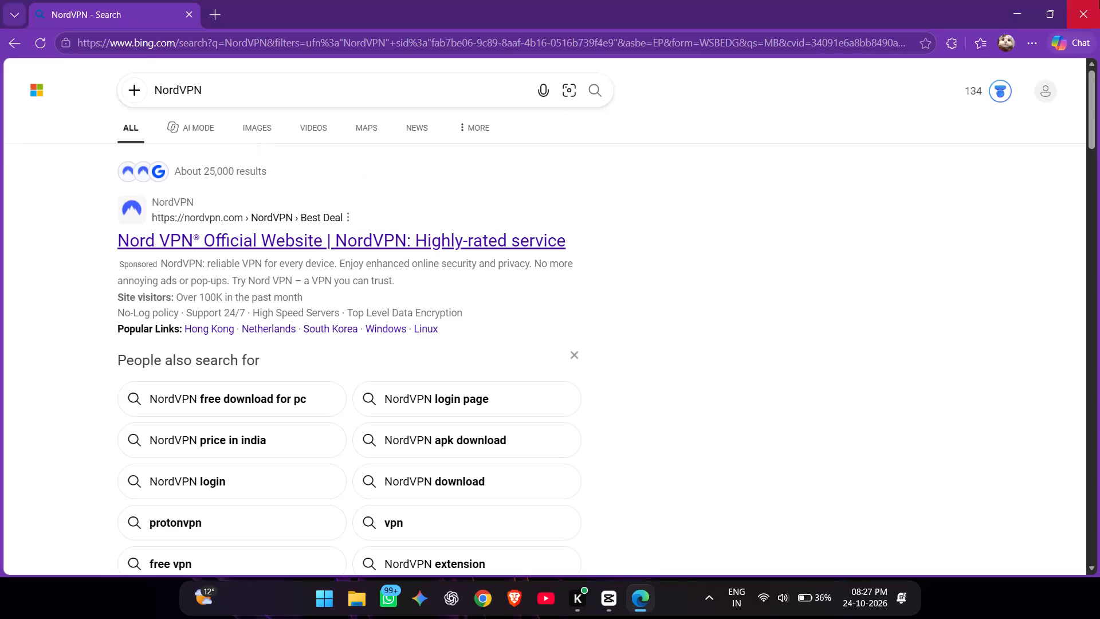
Close the NordVPN web search and open Proton VPN from the desktop to check its connection.
{"action": "left_click", "coordinate": [1099, 0]}
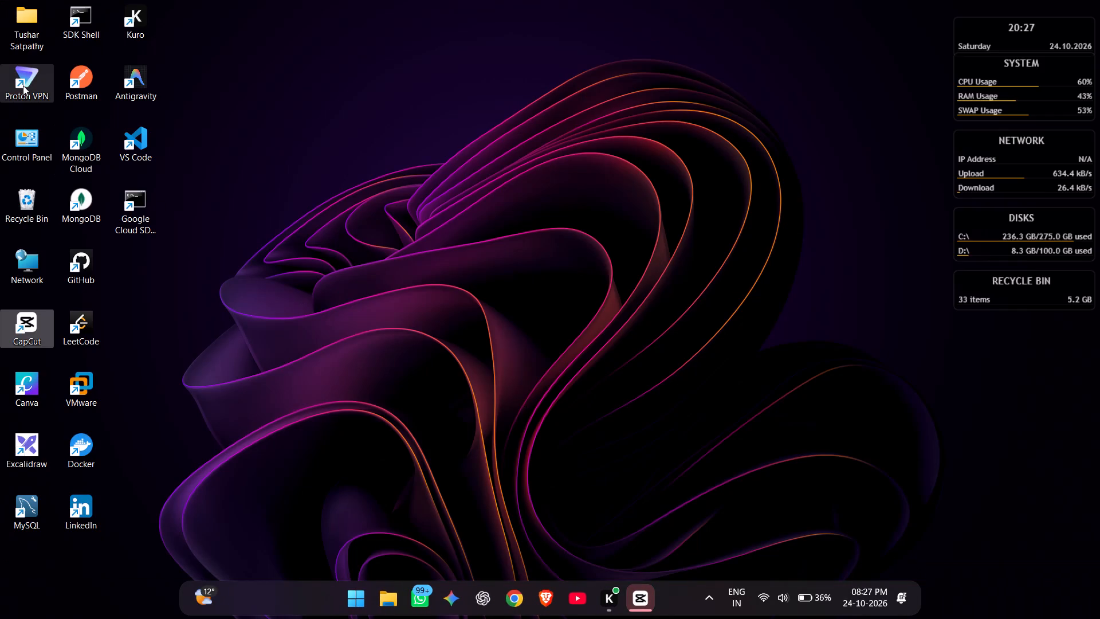
{"action": "double_click", "coordinate": [23, 85]}
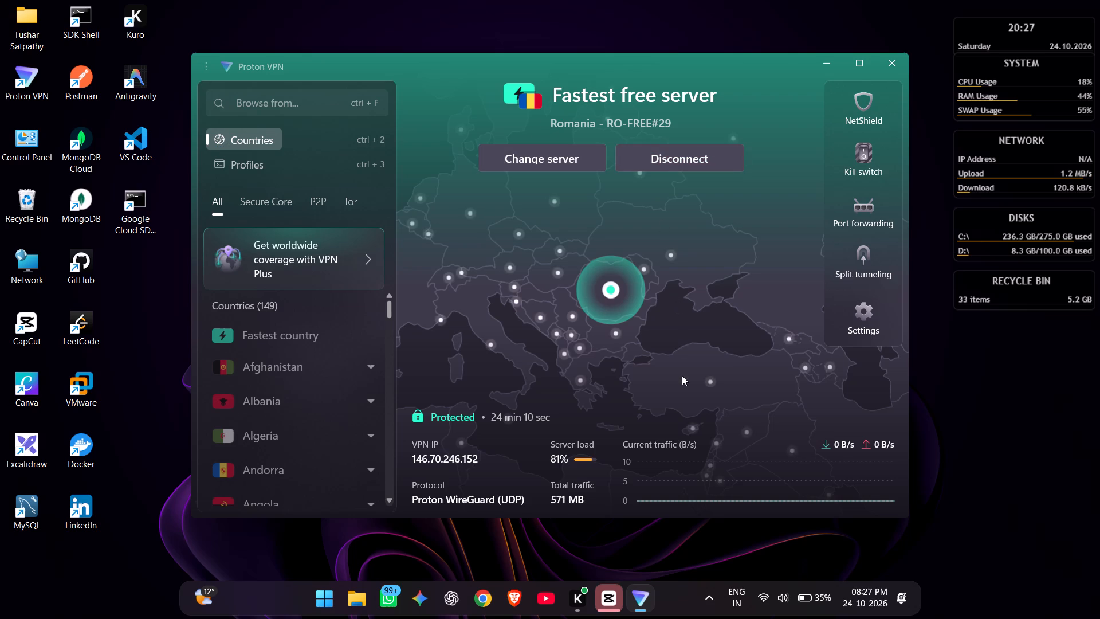
Switch back to CapCut and move the playhead to 00:00:09:16, at the cut where the speaker's clip begins.
{"action": "left_click", "coordinate": [611, 596]}
{"action": "left_click", "coordinate": [611, 596]}
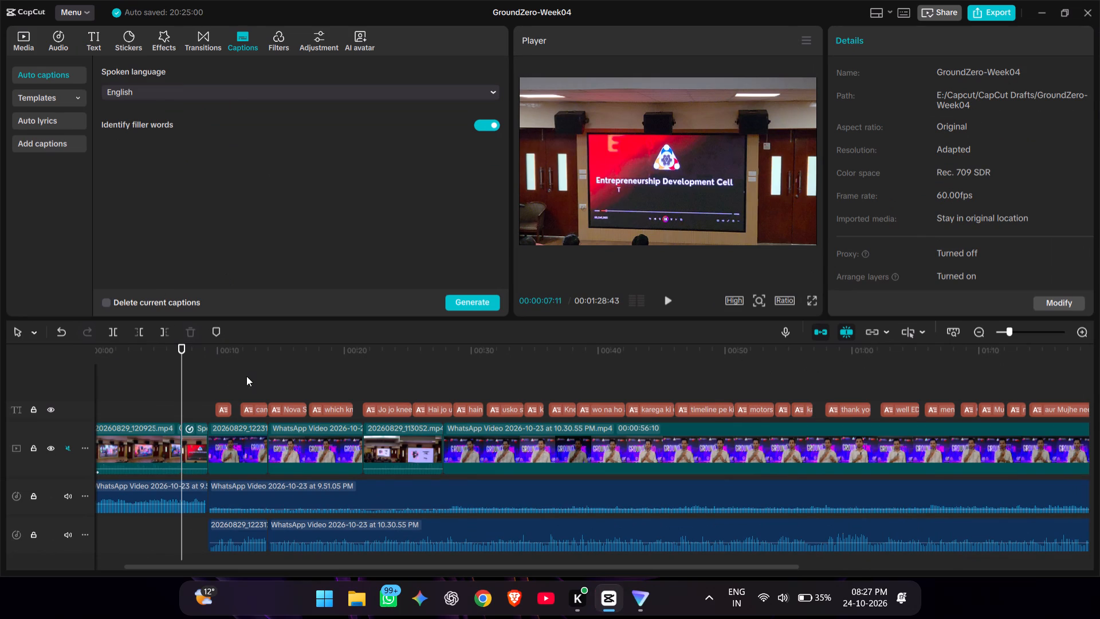
{"action": "left_click", "coordinate": [215, 374]}
{"action": "left_click_drag", "start_coordinate": [215, 374], "coordinate": [207, 374]}
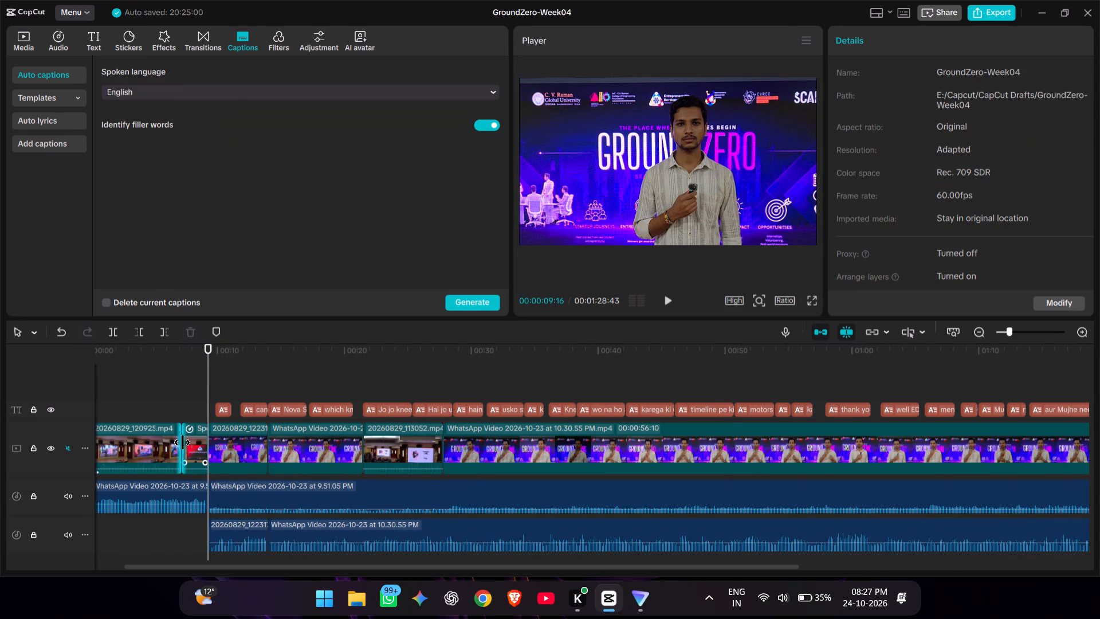
Browse the trending transitions and preview Shake & Flash, Heatwave Flash and Quick Dazzle to compare them.
{"action": "left_click", "coordinate": [210, 36]}
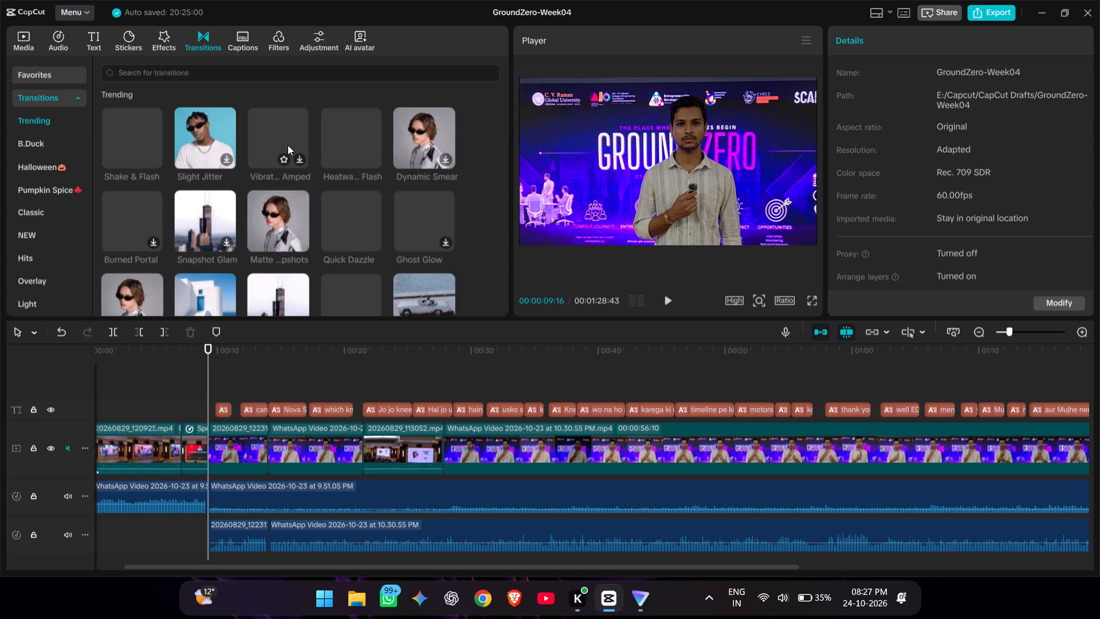
{"action": "left_click", "coordinate": [125, 135]}
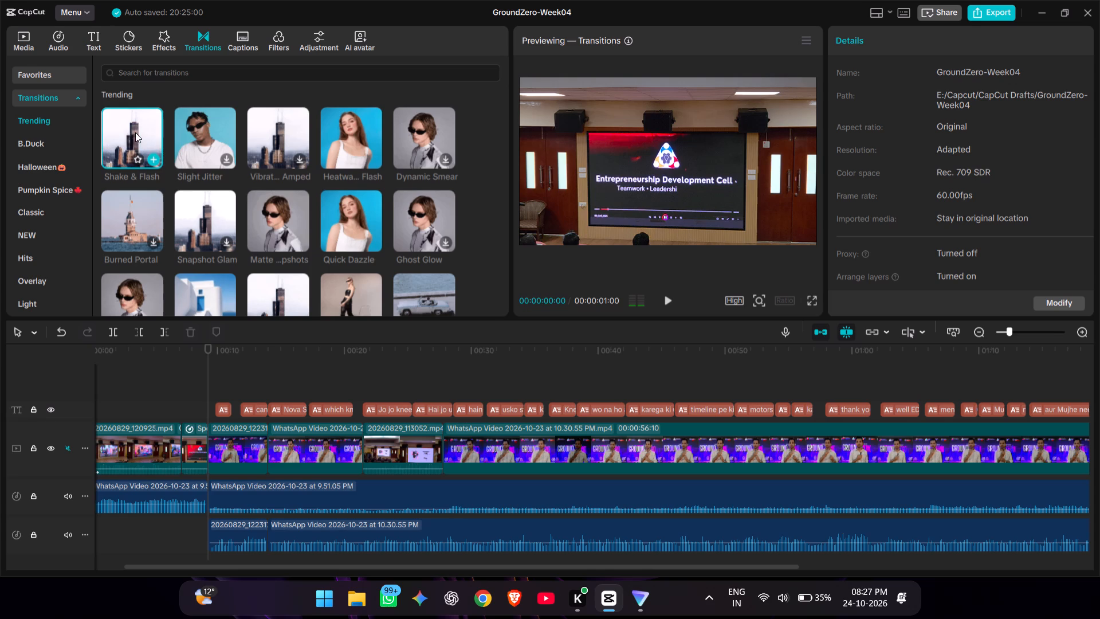
{"action": "left_click", "coordinate": [335, 222]}
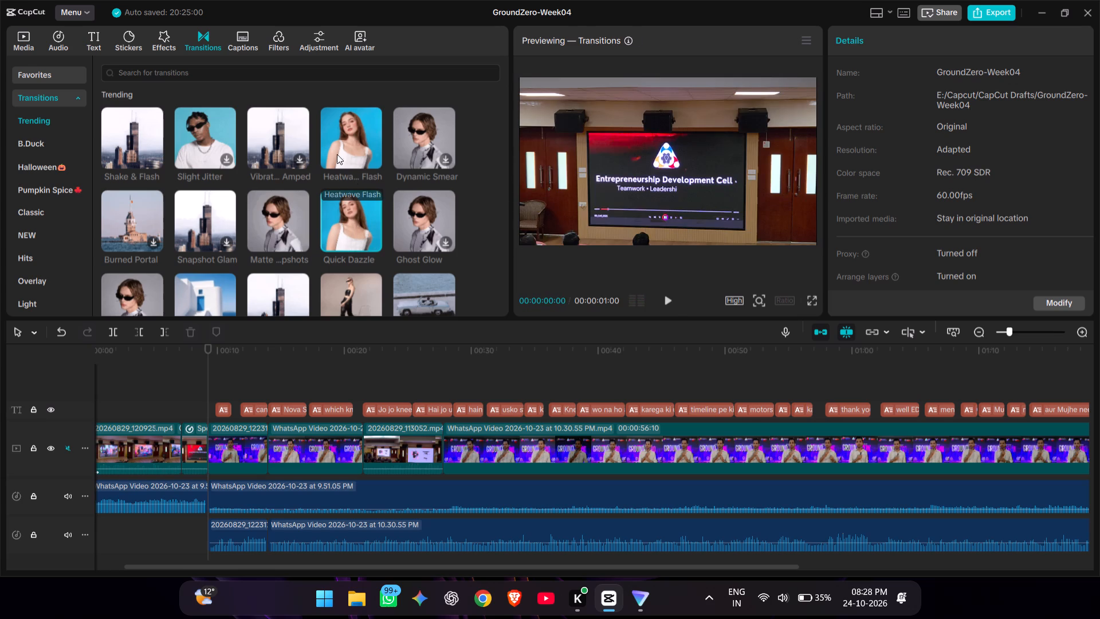
{"action": "left_click", "coordinate": [345, 123]}
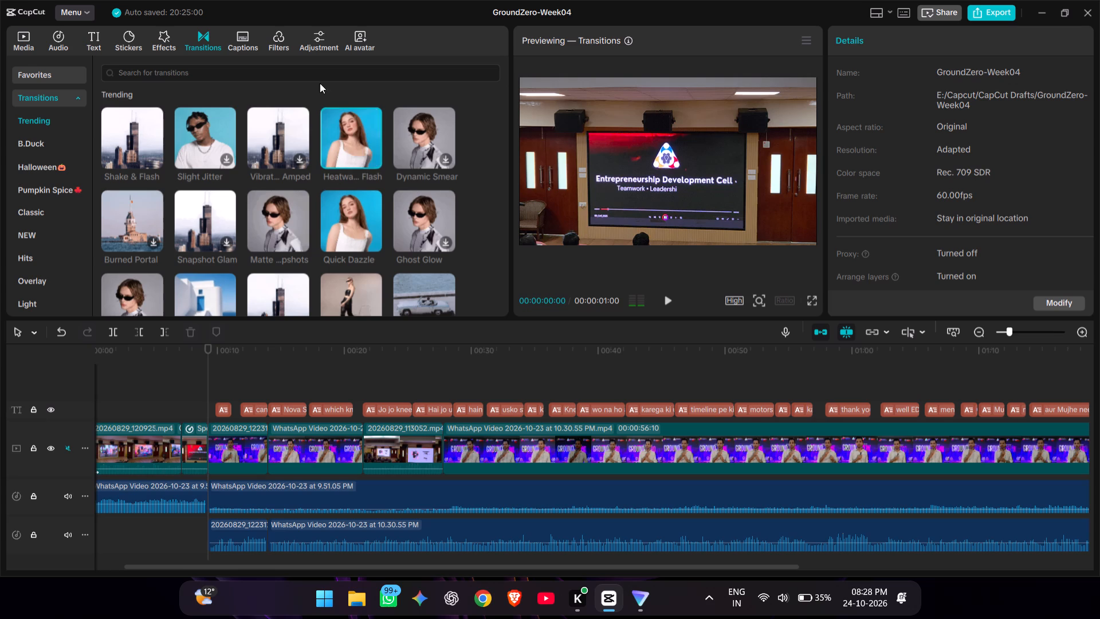
{"action": "left_click", "coordinate": [340, 138]}
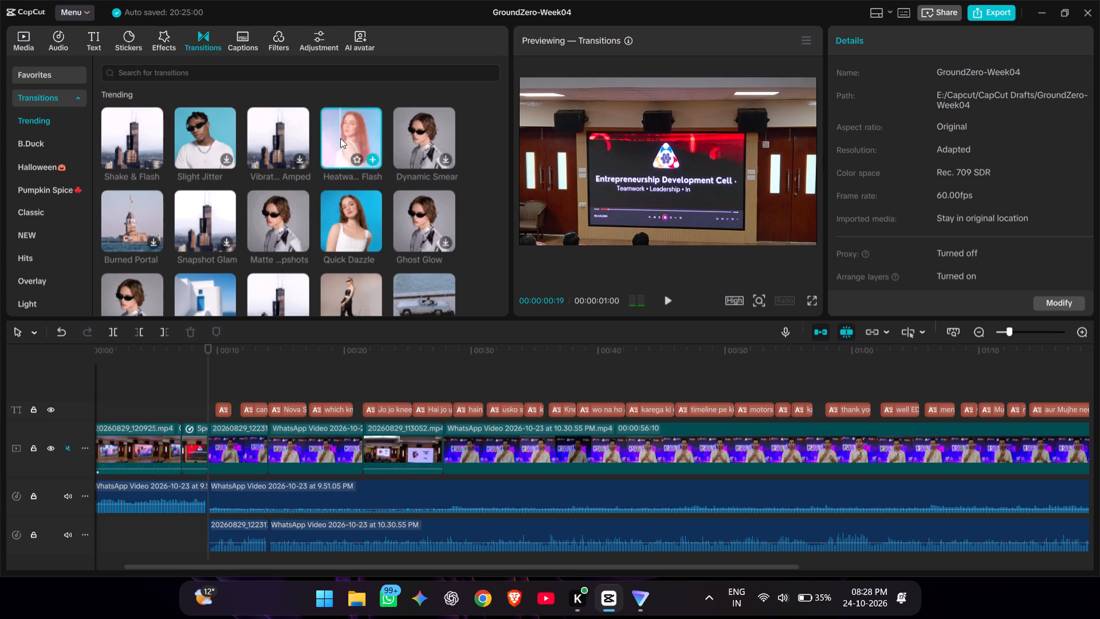
{"action": "left_click", "coordinate": [352, 225]}
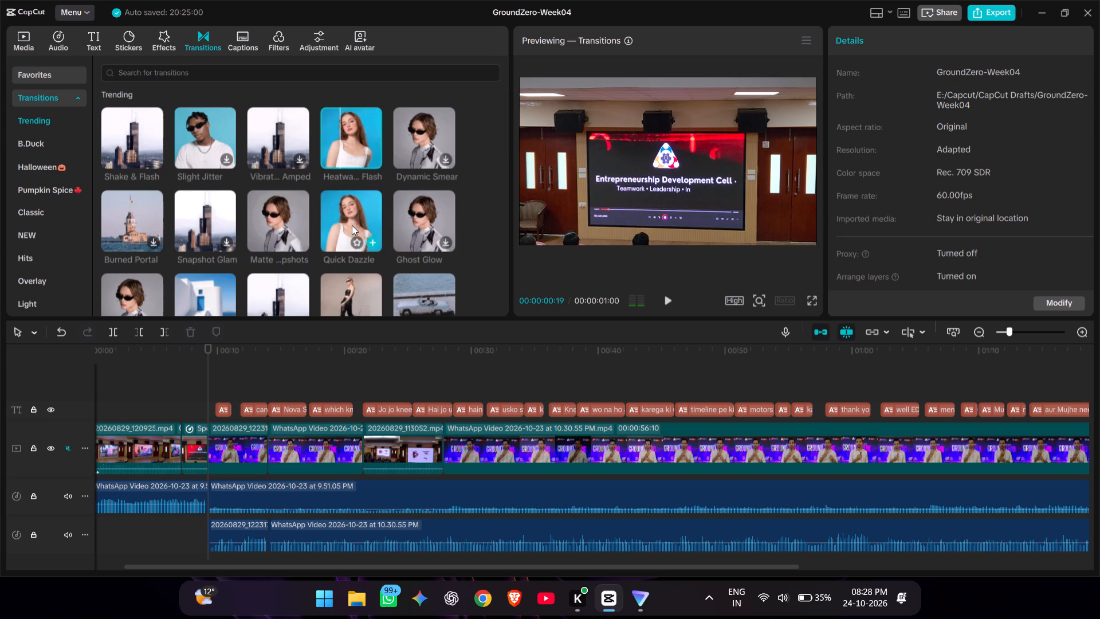
{"action": "left_click", "coordinate": [338, 133]}
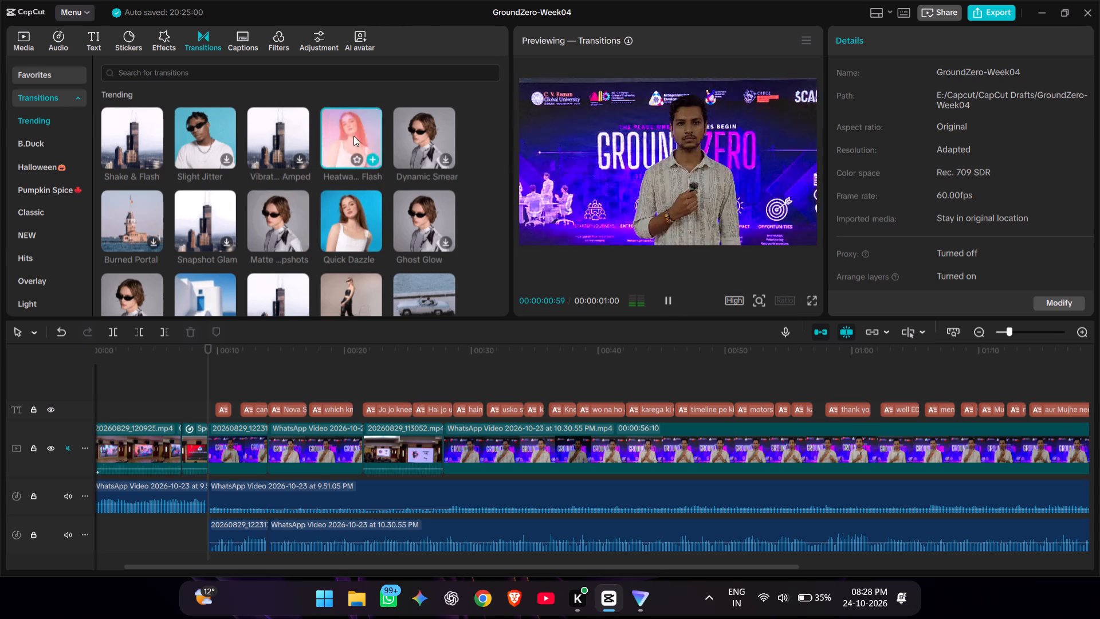
{"action": "left_click", "coordinate": [128, 133]}
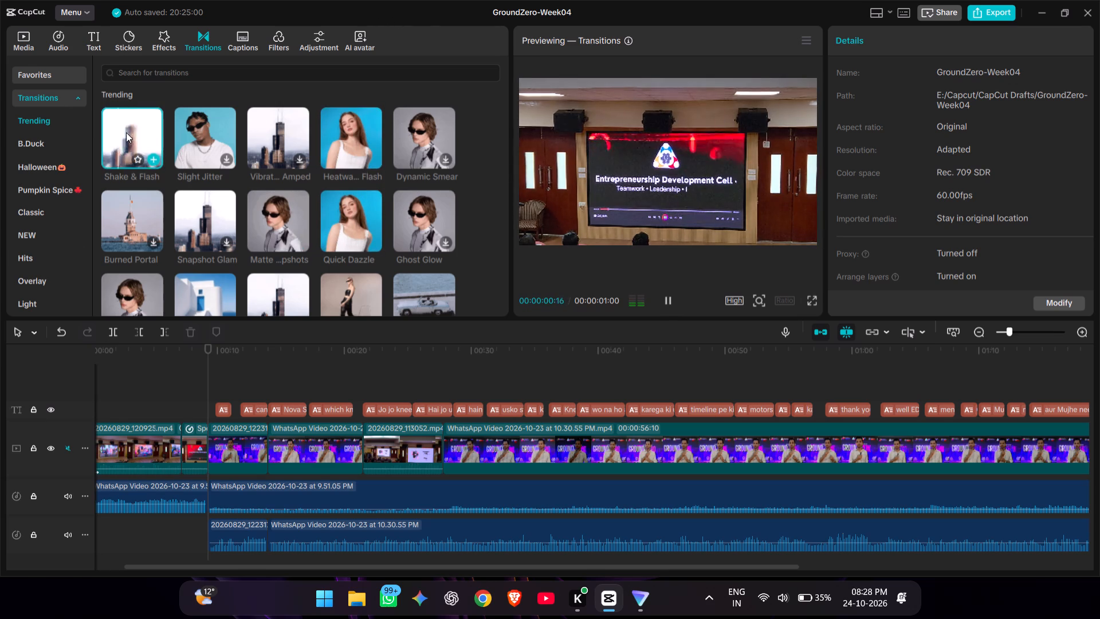
{"action": "left_click", "coordinate": [364, 135]}
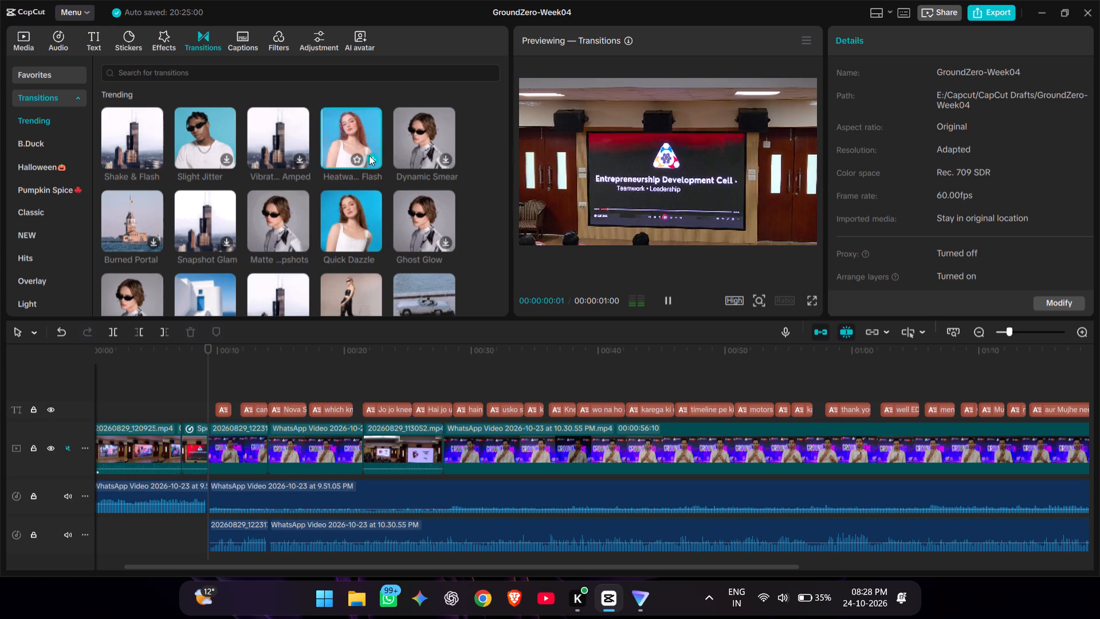
Add the Heatwave Flash transition at the cut into the speaker's clip, accepting duplicate frames for it.
{"action": "left_click", "coordinate": [369, 159]}
{"action": "scroll", "coordinate": [255, 209], "scroll_direction": "down", "scroll_amount": 2}
{"action": "left_click", "coordinate": [650, 333]}
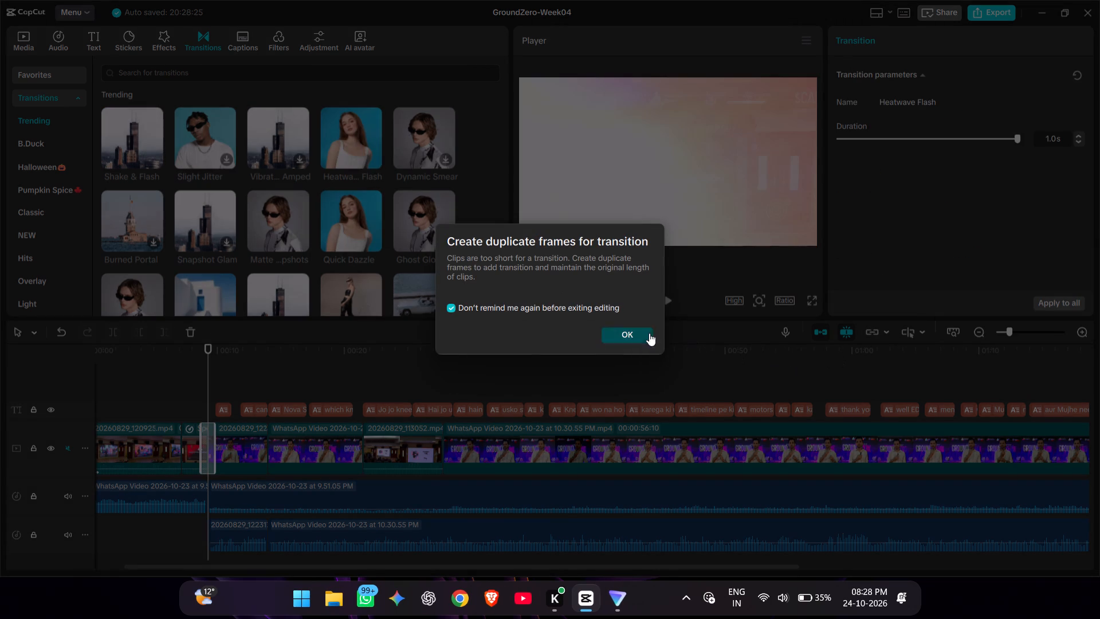
Find White Strobe among the trending transitions, preview it and try it on the same cut.
{"action": "scroll", "coordinate": [229, 210], "scroll_direction": "down", "scroll_amount": 4}
{"action": "left_click", "coordinate": [221, 132]}
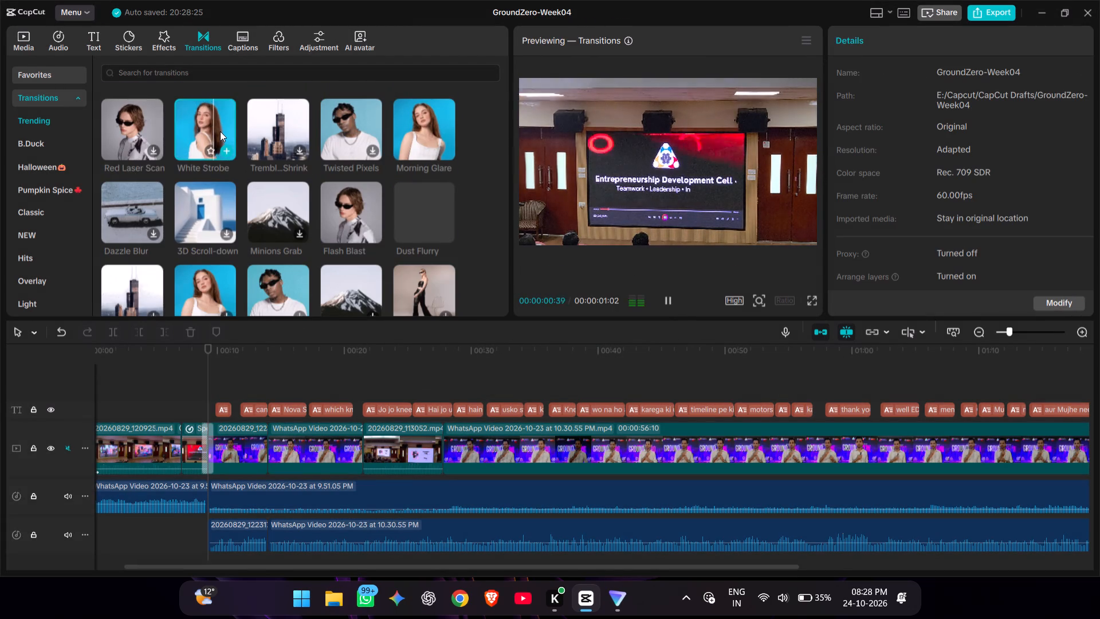
{"action": "left_click", "coordinate": [227, 146]}
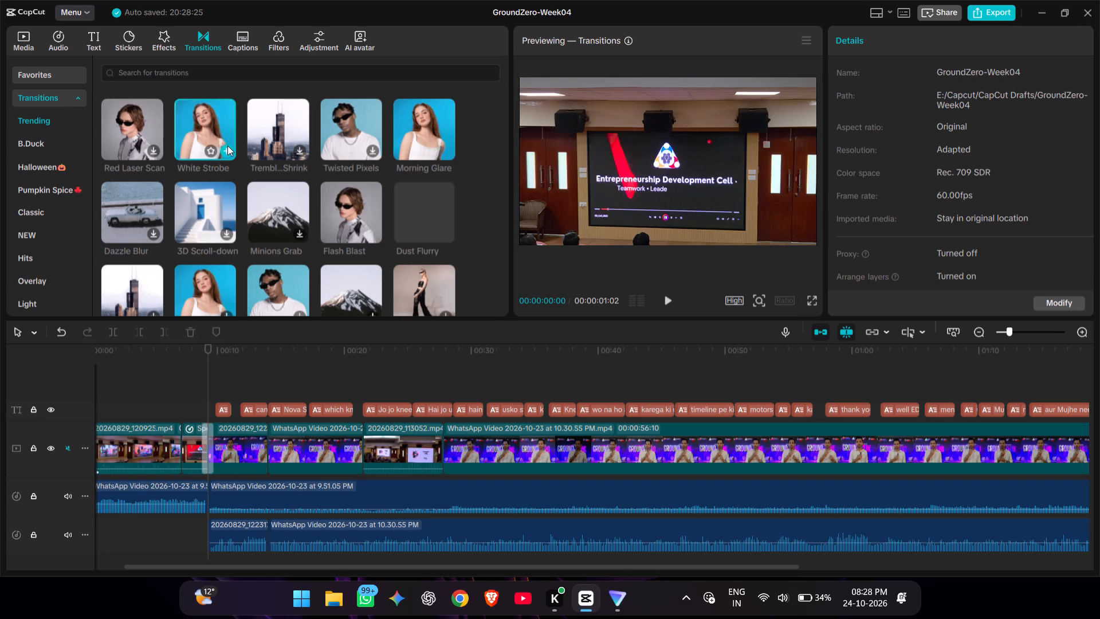
Play the opening footage from 00:00:06:36 to examine the cut between the two auditorium clips.
{"action": "left_click", "coordinate": [184, 386]}
{"action": "left_click_drag", "start_coordinate": [184, 386], "coordinate": [174, 386]}
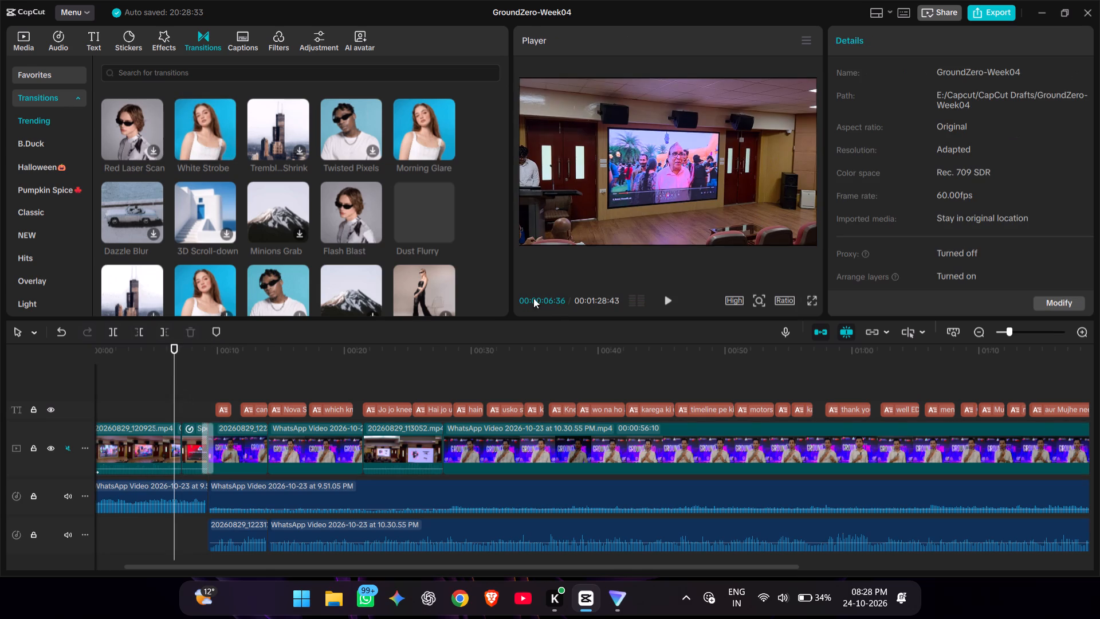
{"action": "left_click", "coordinate": [666, 300]}
{"action": "left_click", "coordinate": [662, 301]}
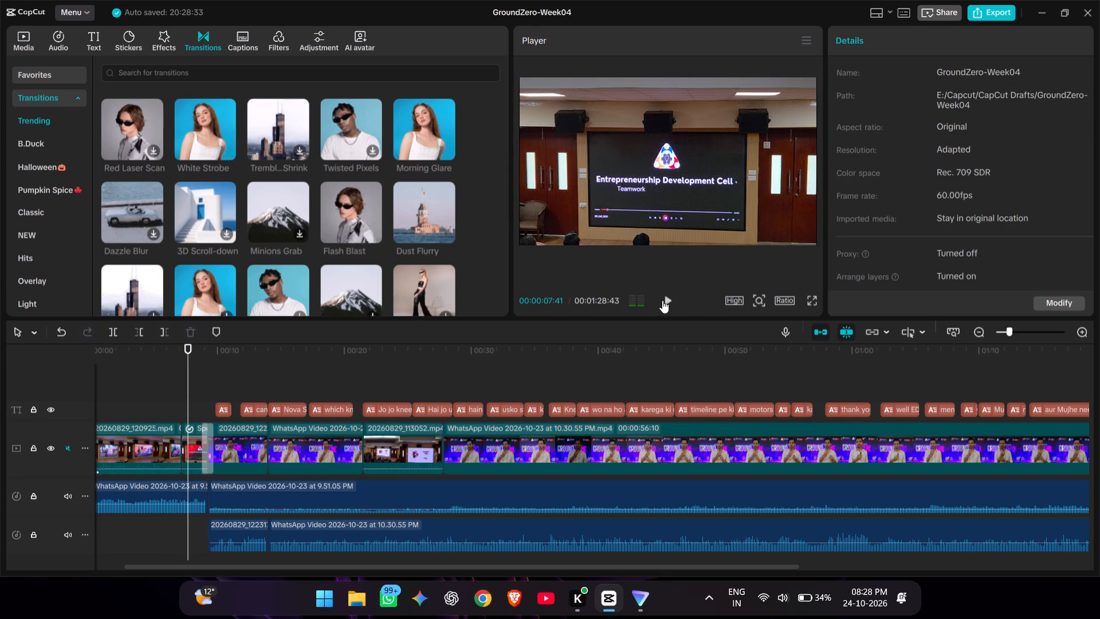
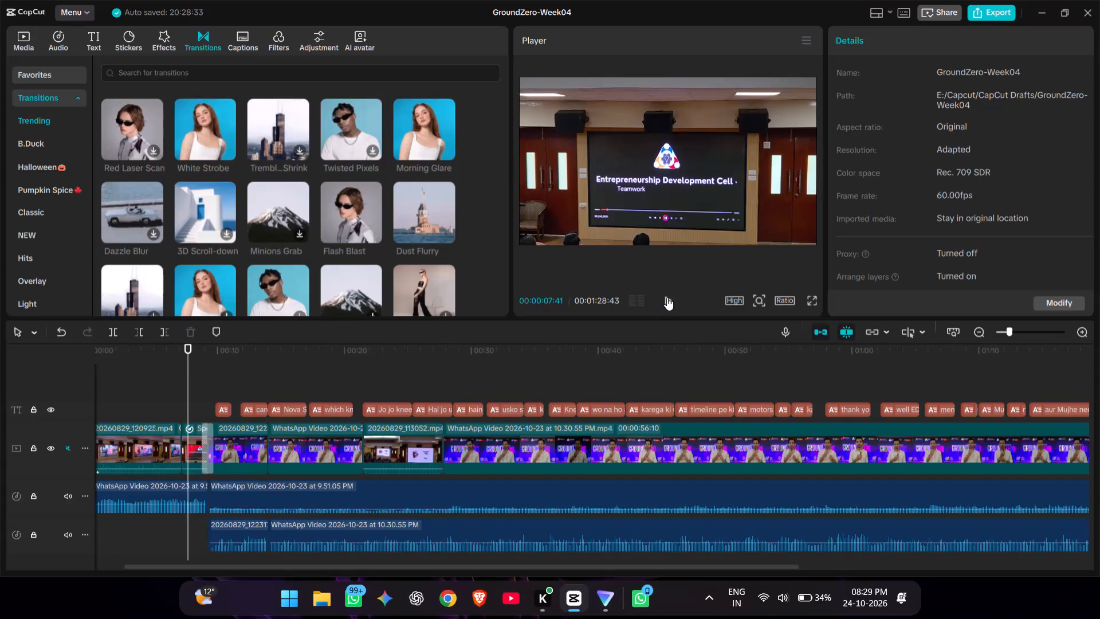
Play the footage from 00:00:07:41 into the speaker's clip to check the transition at that cut.
{"action": "left_click", "coordinate": [667, 297]}
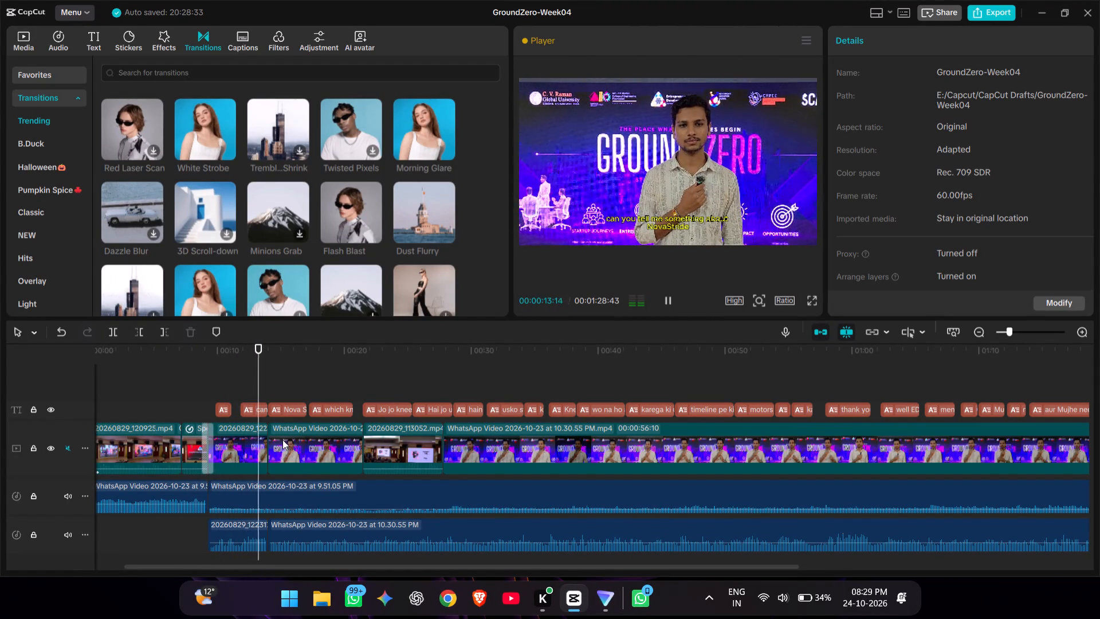
{"action": "left_click", "coordinate": [665, 295]}
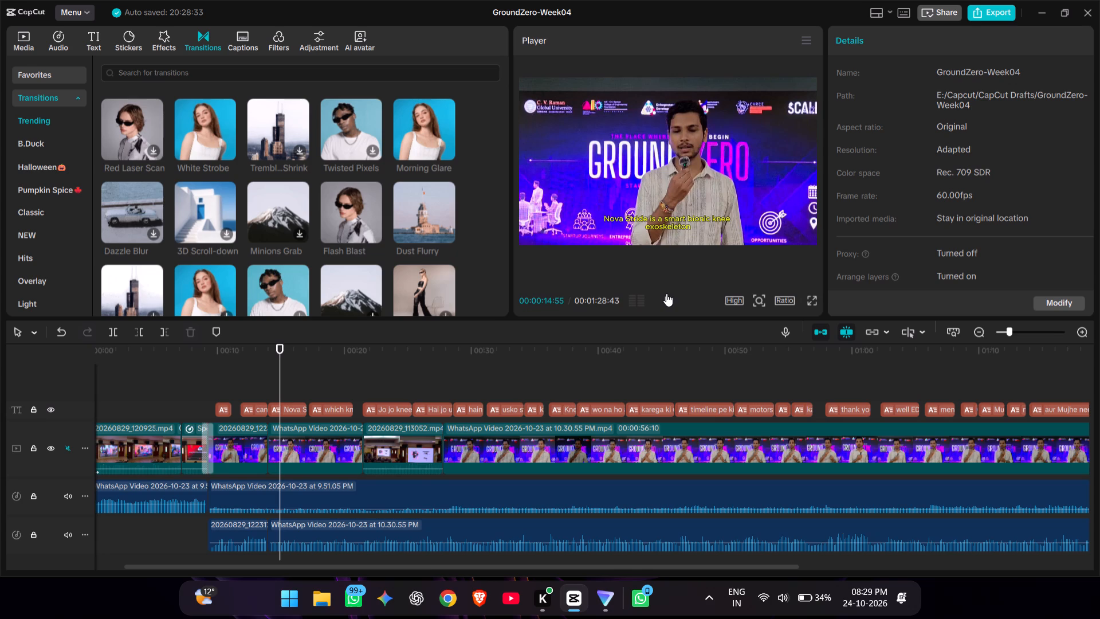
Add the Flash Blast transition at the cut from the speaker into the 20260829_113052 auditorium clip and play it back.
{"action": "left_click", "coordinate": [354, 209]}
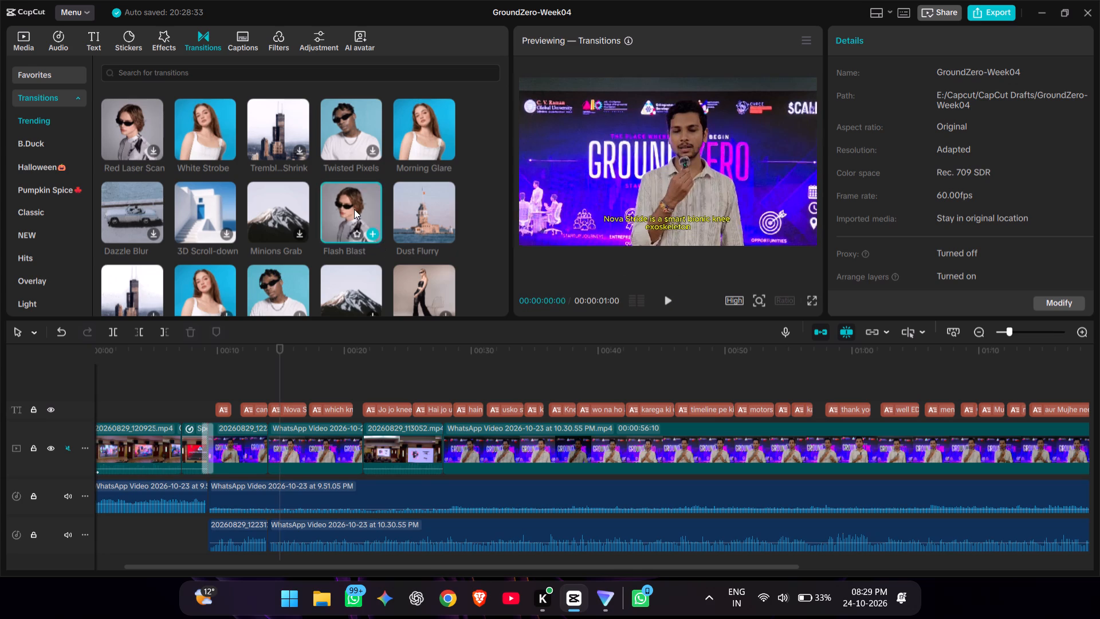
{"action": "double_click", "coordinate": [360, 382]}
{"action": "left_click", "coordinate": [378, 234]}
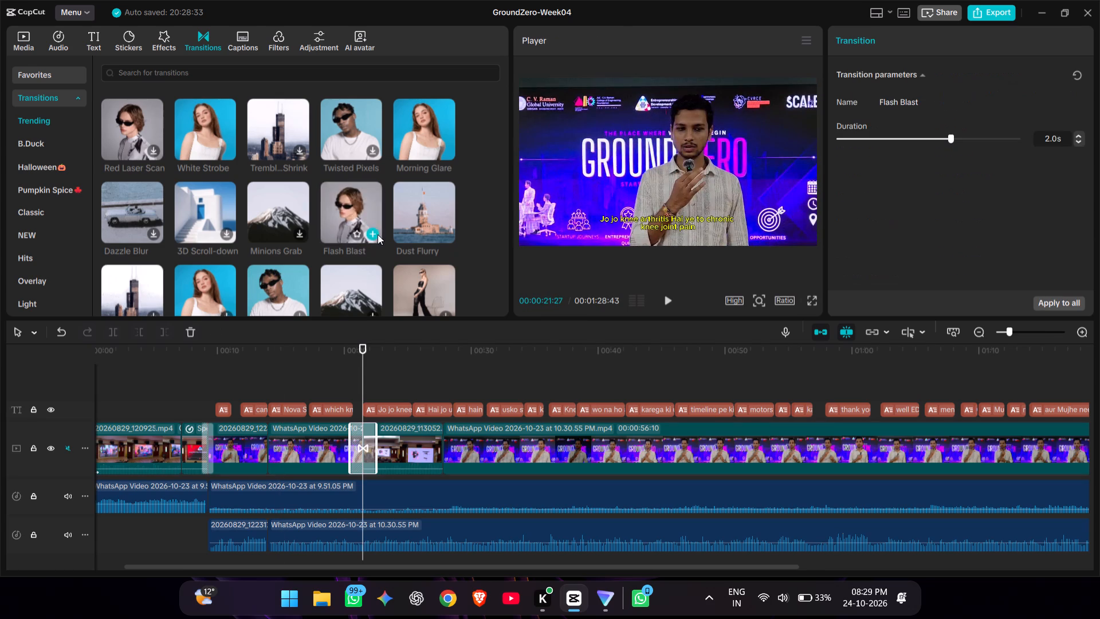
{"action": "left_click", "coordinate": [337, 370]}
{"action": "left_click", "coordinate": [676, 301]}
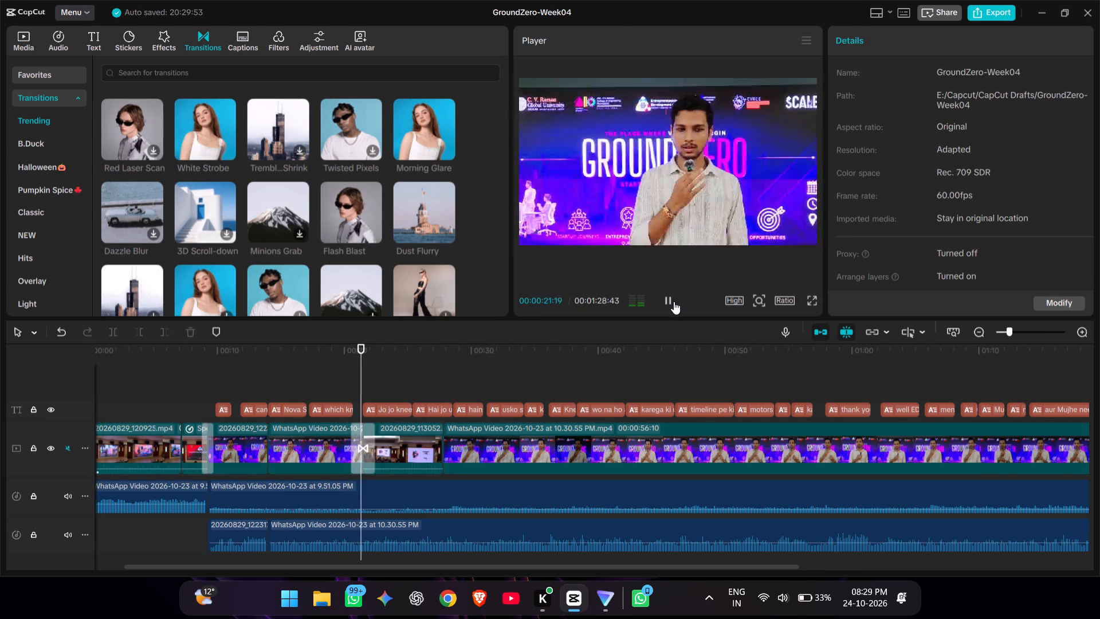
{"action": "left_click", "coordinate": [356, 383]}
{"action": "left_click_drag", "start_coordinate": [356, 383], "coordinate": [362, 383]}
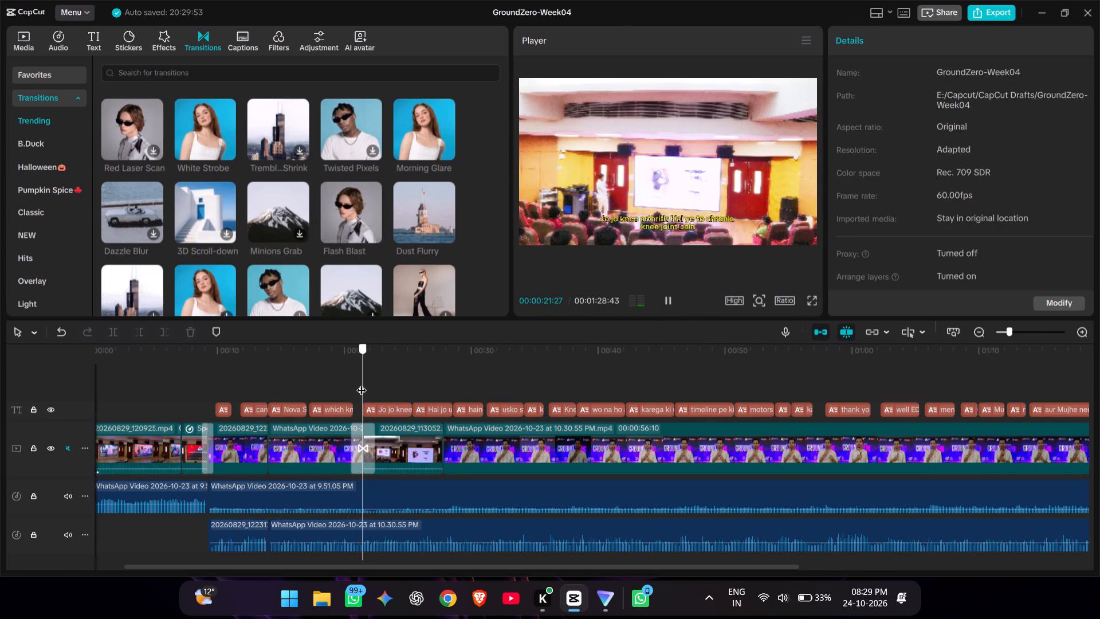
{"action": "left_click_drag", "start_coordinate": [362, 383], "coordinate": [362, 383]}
Browse the trending transitions and preview Twist & Flash and Shake & Flash for the cut into the 20260829_113052 clip.
{"action": "scroll", "coordinate": [298, 259], "scroll_direction": "down", "scroll_amount": 1}
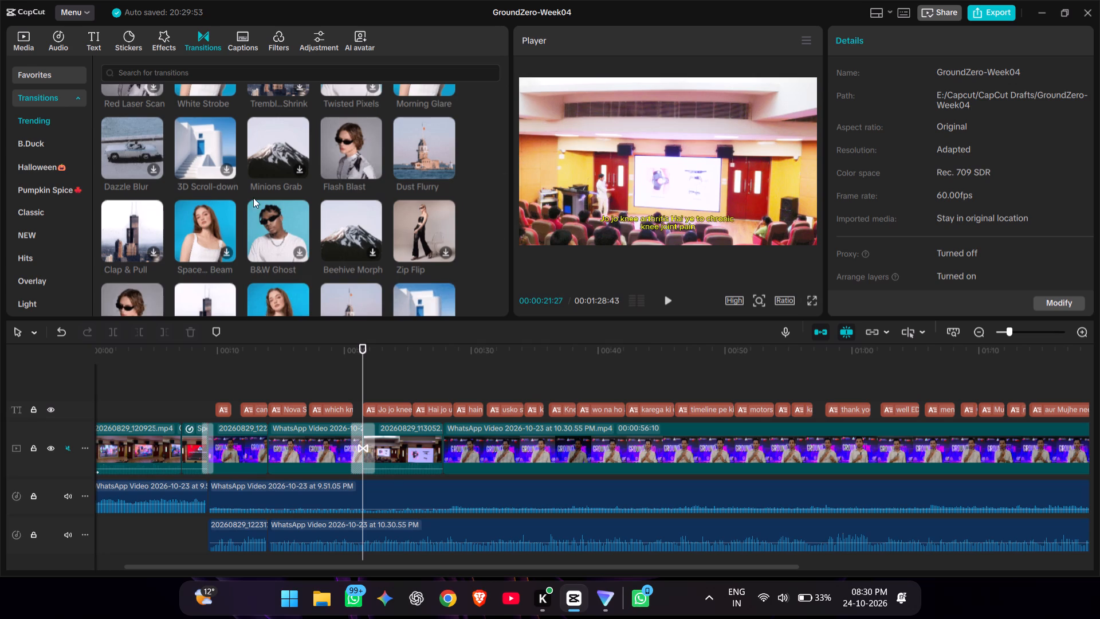
{"action": "scroll", "coordinate": [278, 215], "scroll_direction": "down", "scroll_amount": 2}
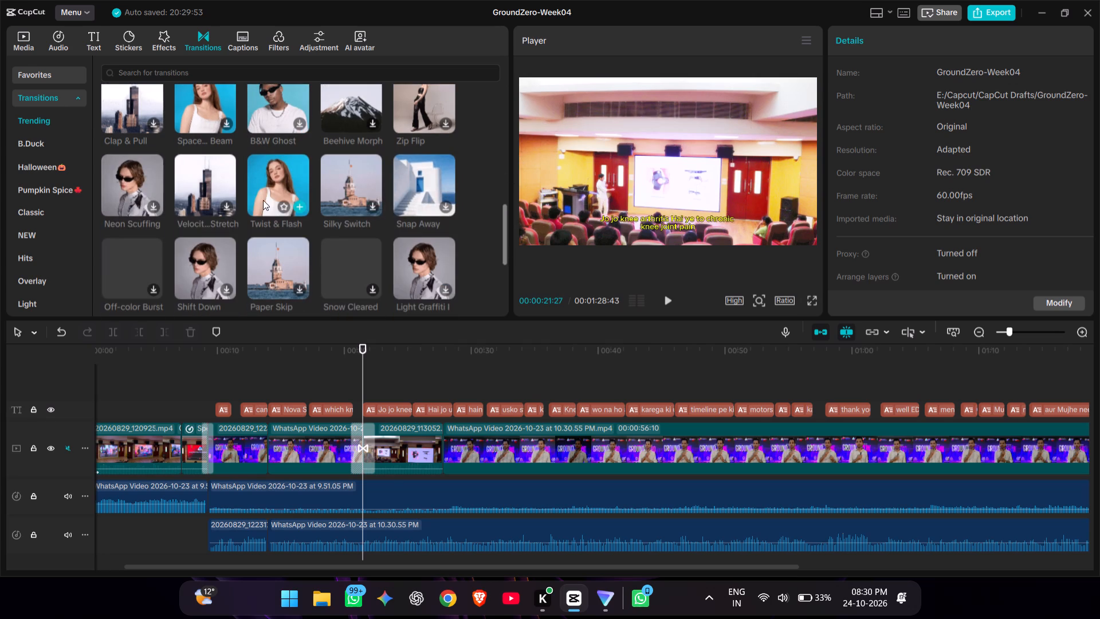
{"action": "left_click", "coordinate": [277, 181]}
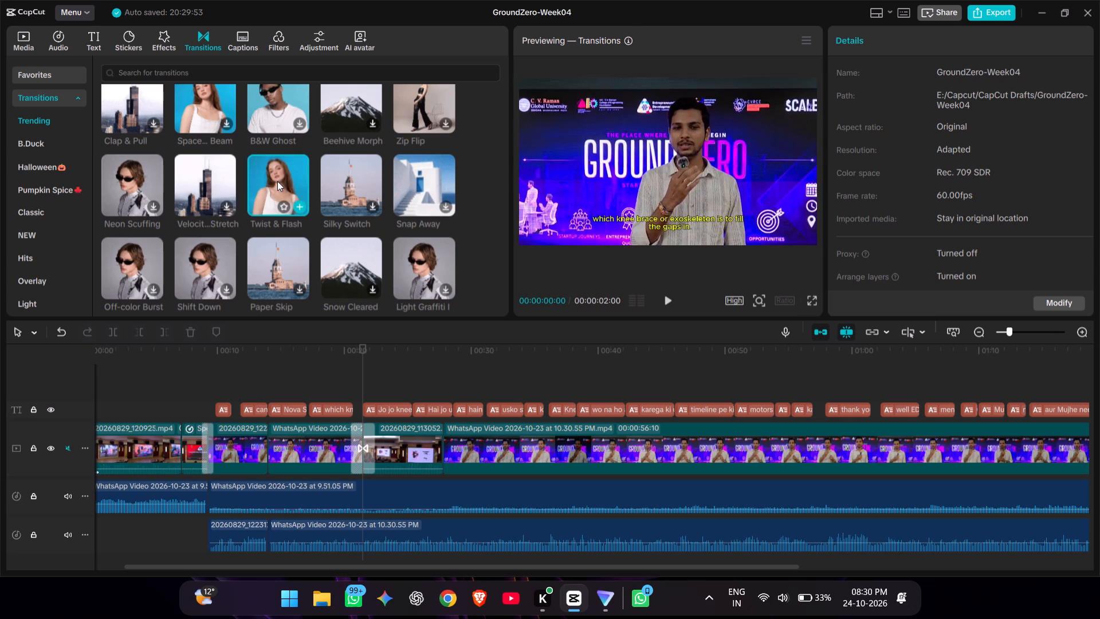
{"action": "scroll", "coordinate": [189, 200], "scroll_direction": "up", "scroll_amount": 1}
{"action": "scroll", "coordinate": [189, 200], "scroll_direction": "down", "scroll_amount": 1}
{"action": "scroll", "coordinate": [189, 200], "scroll_direction": "up", "scroll_amount": 14}
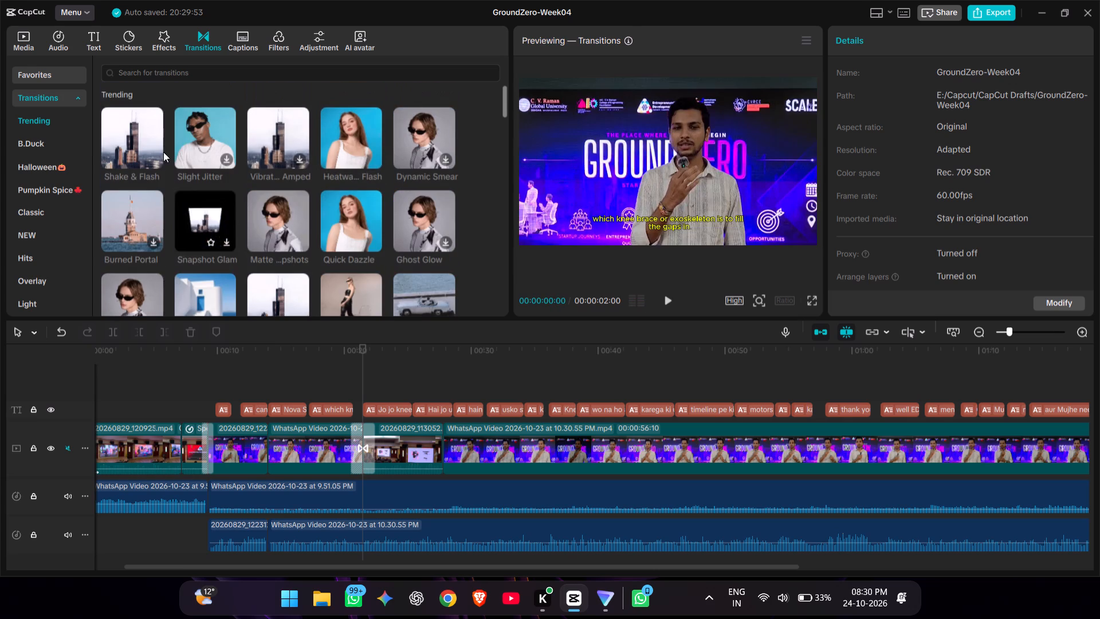
{"action": "left_click", "coordinate": [140, 127]}
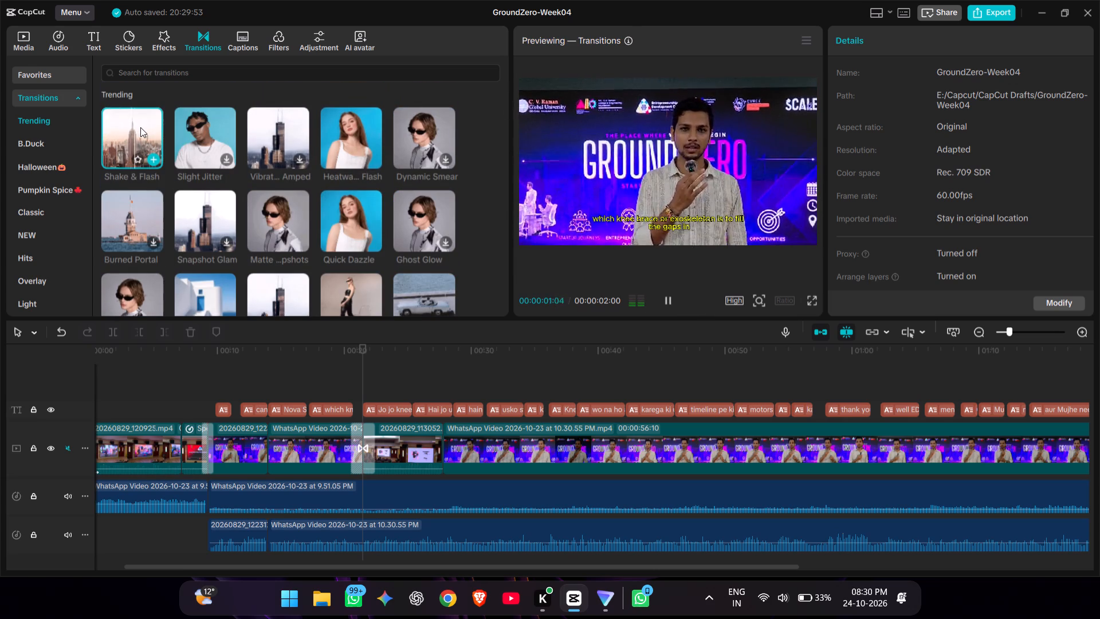
Replace the transition at the cut into the 20260829_113052 clip with Heatwave Flash and play through that section.
{"action": "left_click", "coordinate": [346, 136]}
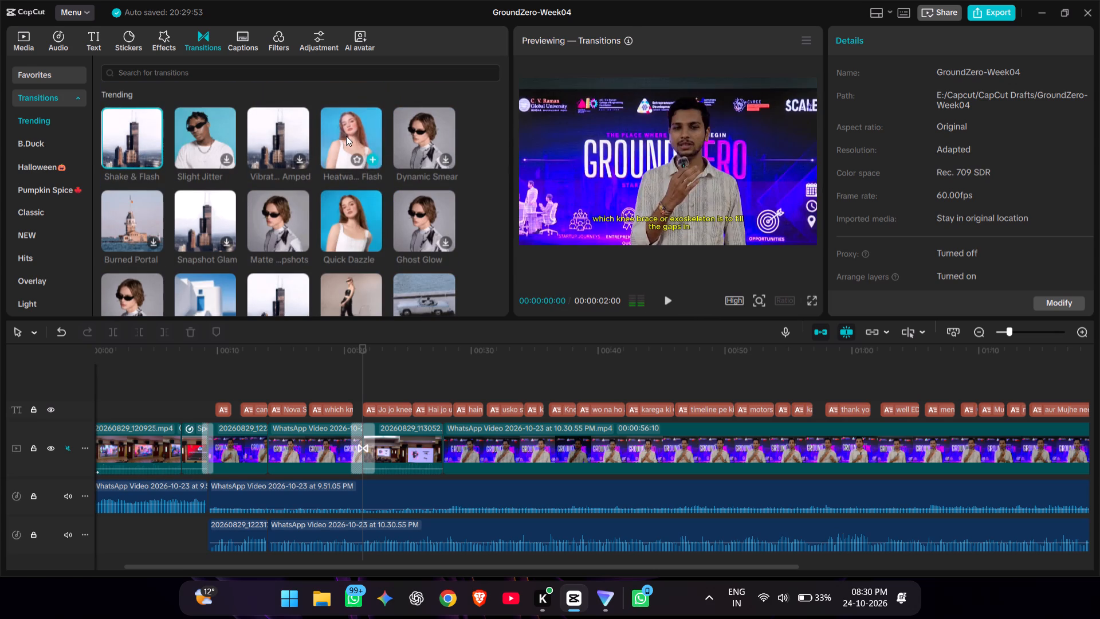
{"action": "left_click", "coordinate": [372, 159]}
{"action": "left_click", "coordinate": [336, 383]}
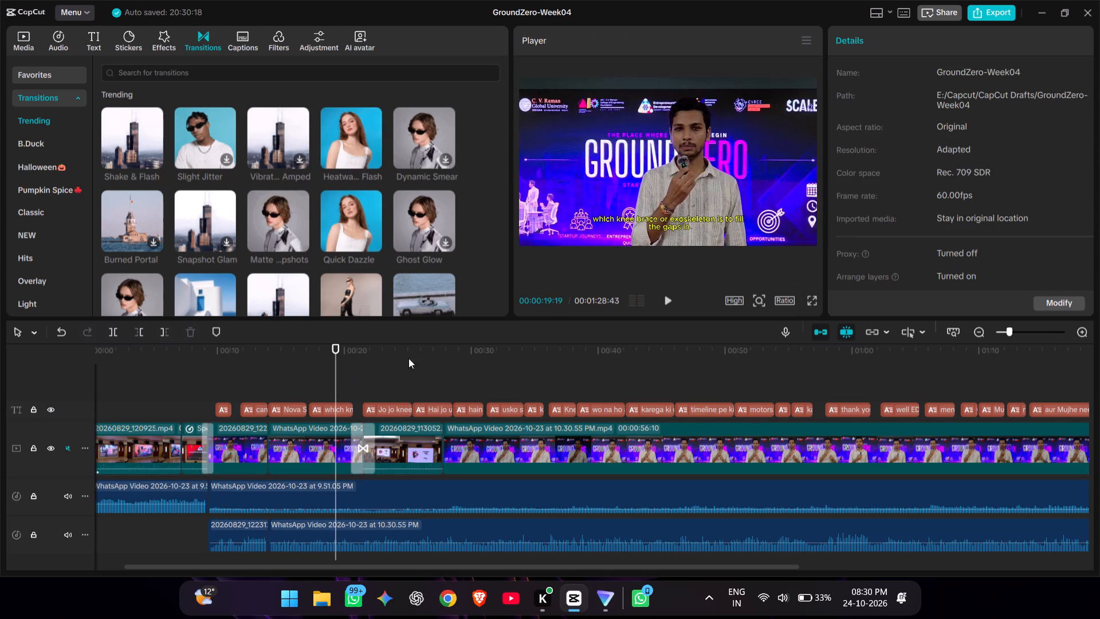
{"action": "left_click", "coordinate": [666, 299]}
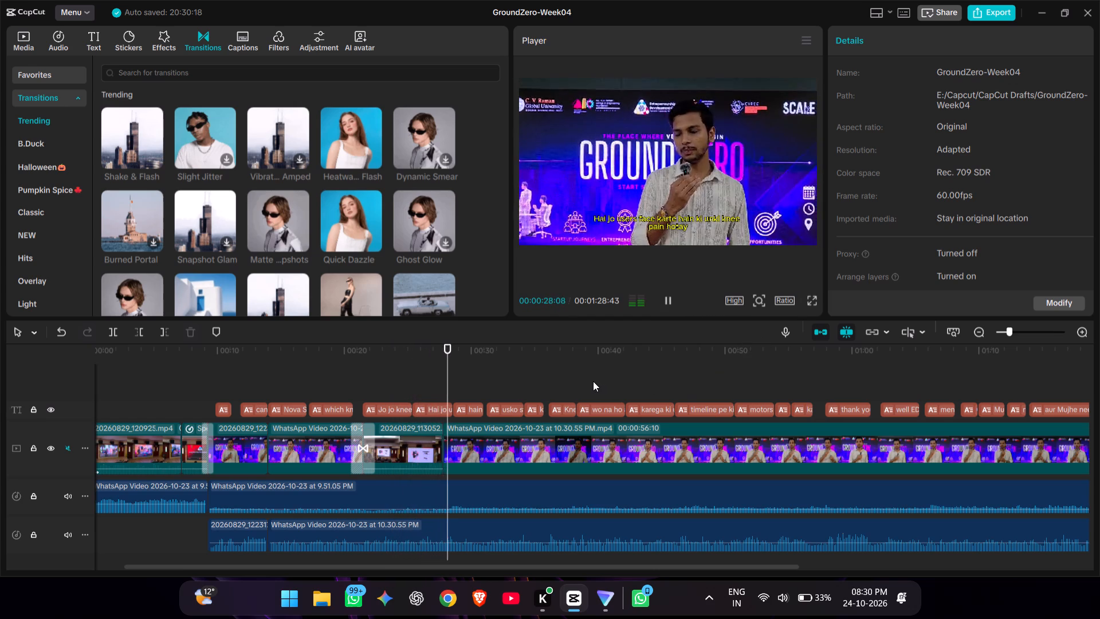
Add the Black Fade overlay transition at the cut from the 20260829_113052 clip back to the speaker, and play it back.
{"action": "double_click", "coordinate": [442, 370]}
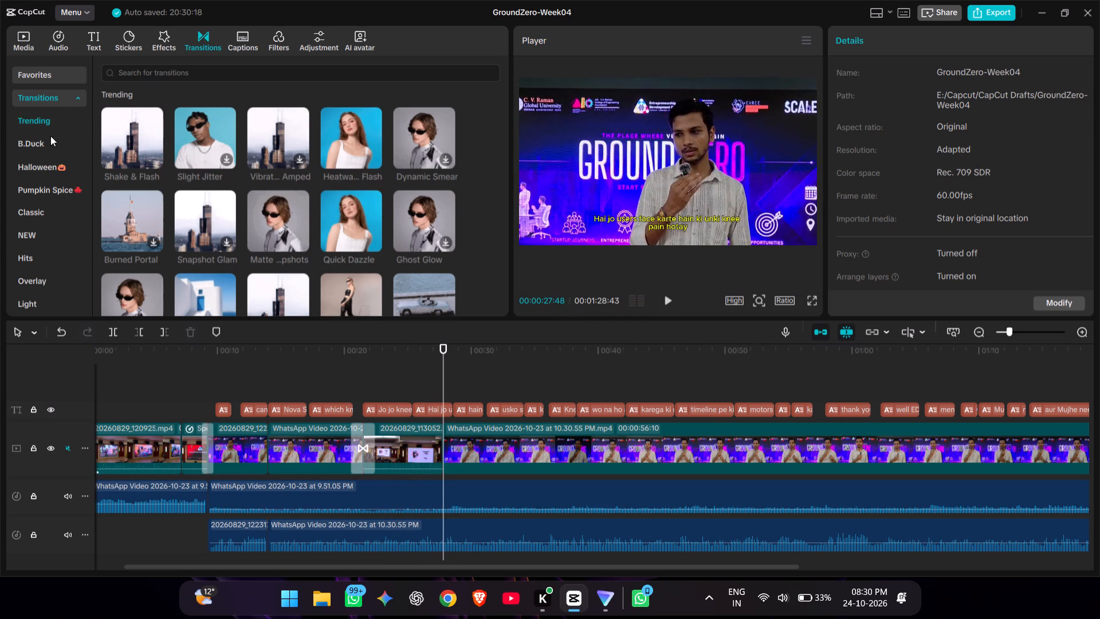
{"action": "left_click", "coordinate": [33, 287]}
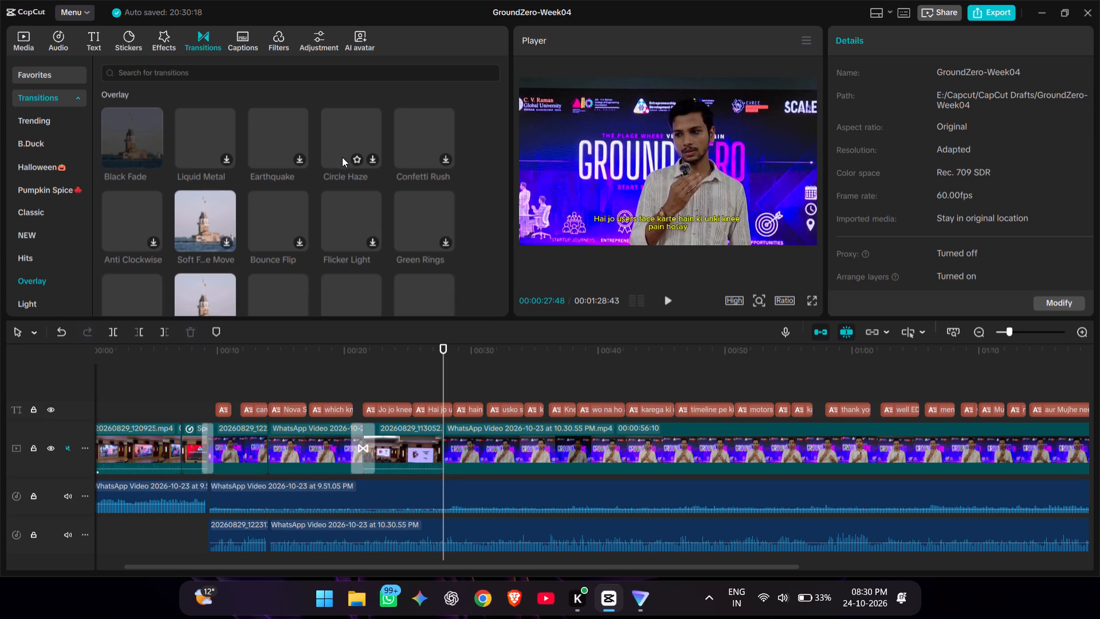
{"action": "left_click", "coordinate": [120, 135]}
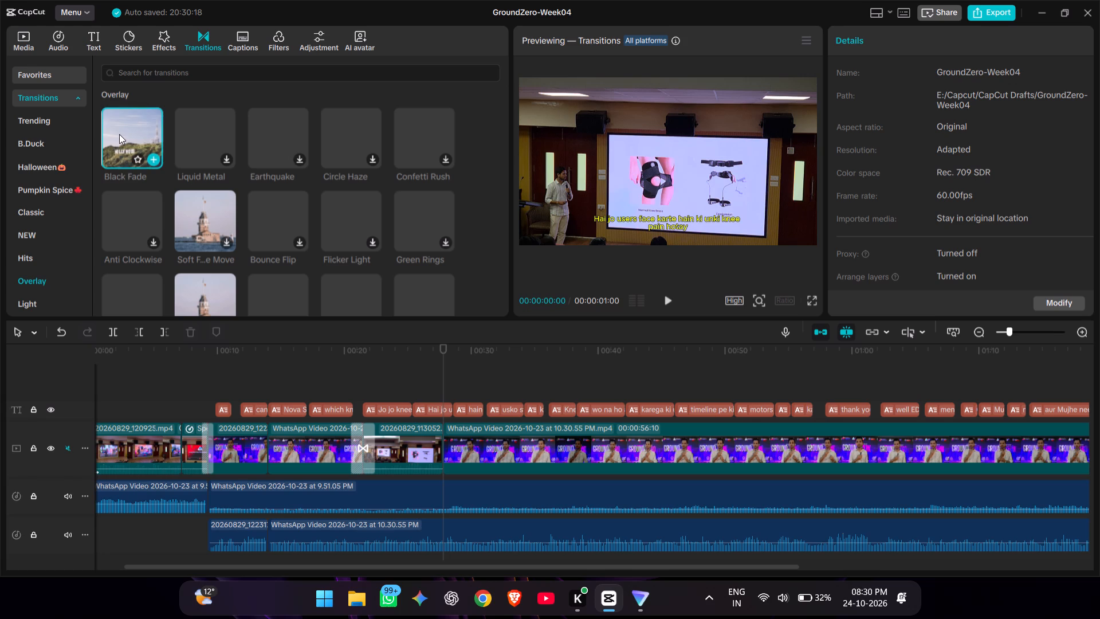
{"action": "left_click", "coordinate": [136, 136]}
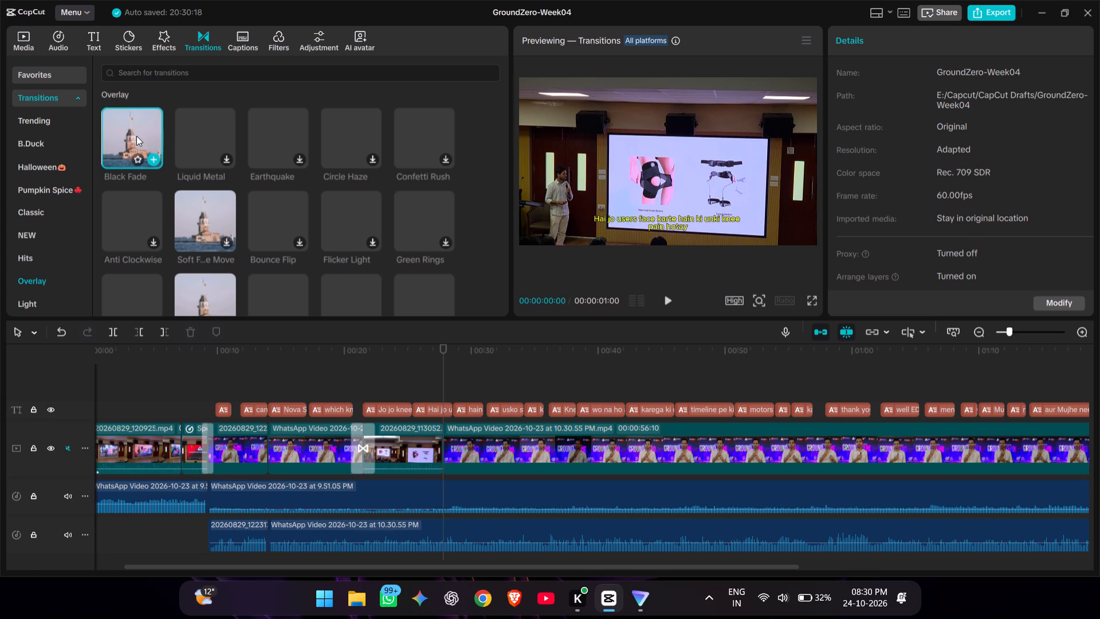
{"action": "left_click", "coordinate": [139, 130]}
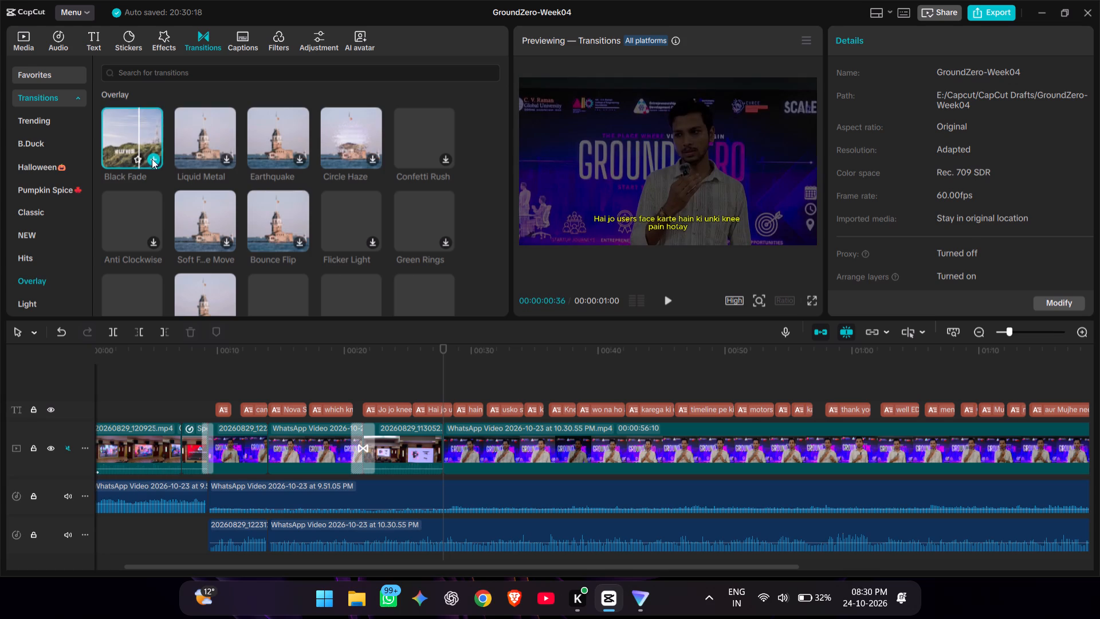
{"action": "left_click", "coordinate": [150, 158]}
{"action": "left_click", "coordinate": [434, 382]}
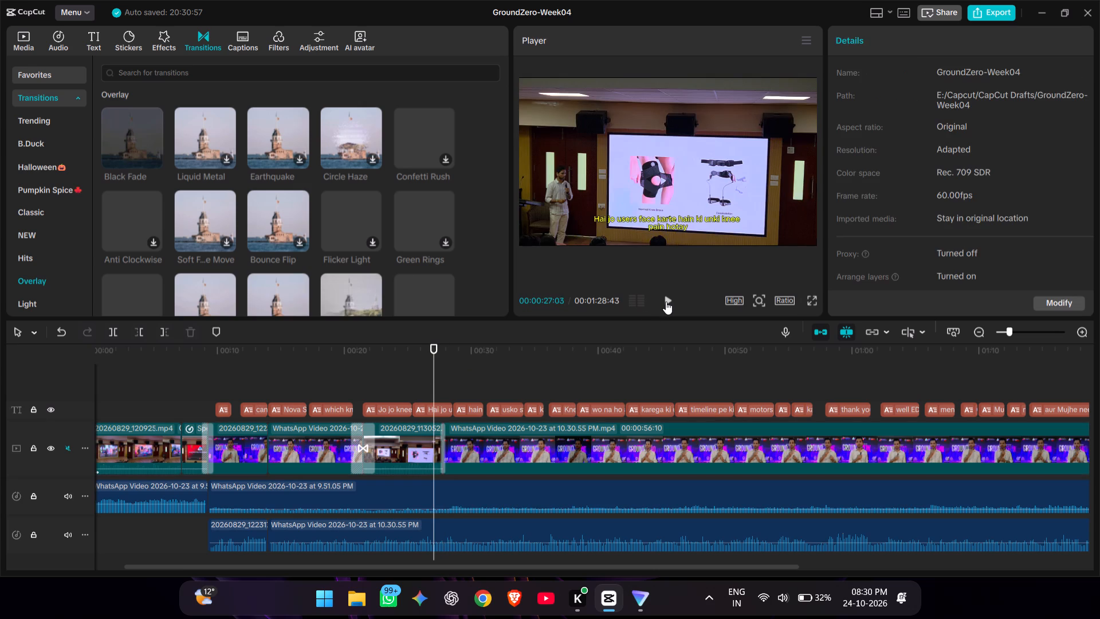
{"action": "left_click", "coordinate": [666, 301]}
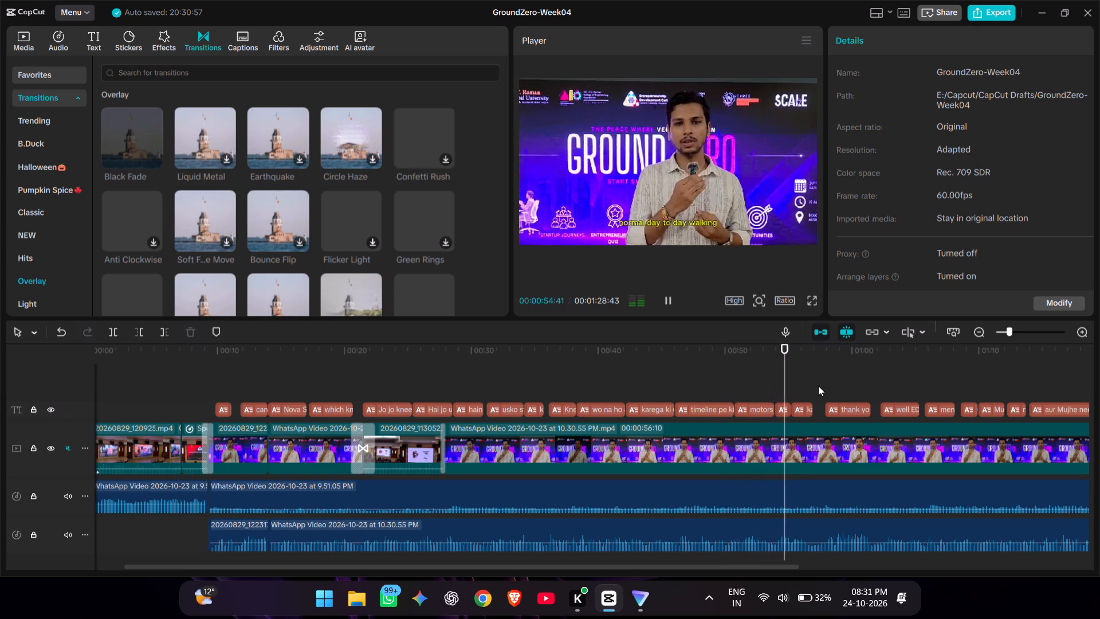
Go to the cut into the closing lv_0 clip and browse the Overlay and Light transitions for a suitable one.
{"action": "scroll", "coordinate": [818, 385], "scroll_direction": "left", "scroll_amount": 2}
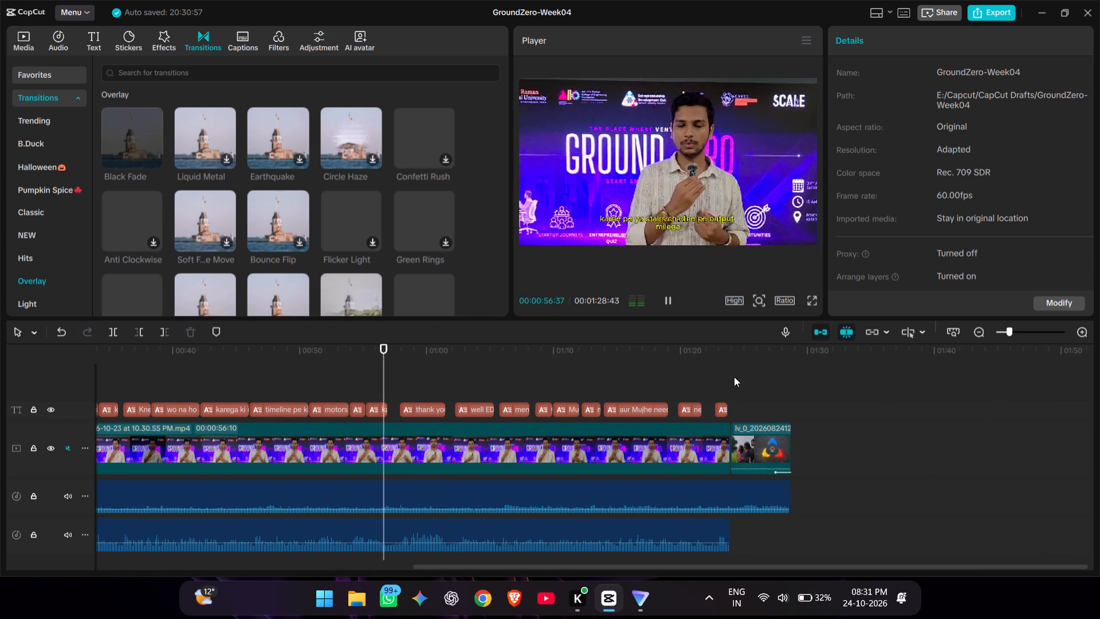
{"action": "left_click", "coordinate": [739, 375]}
{"action": "left_click_drag", "start_coordinate": [739, 375], "coordinate": [733, 376]}
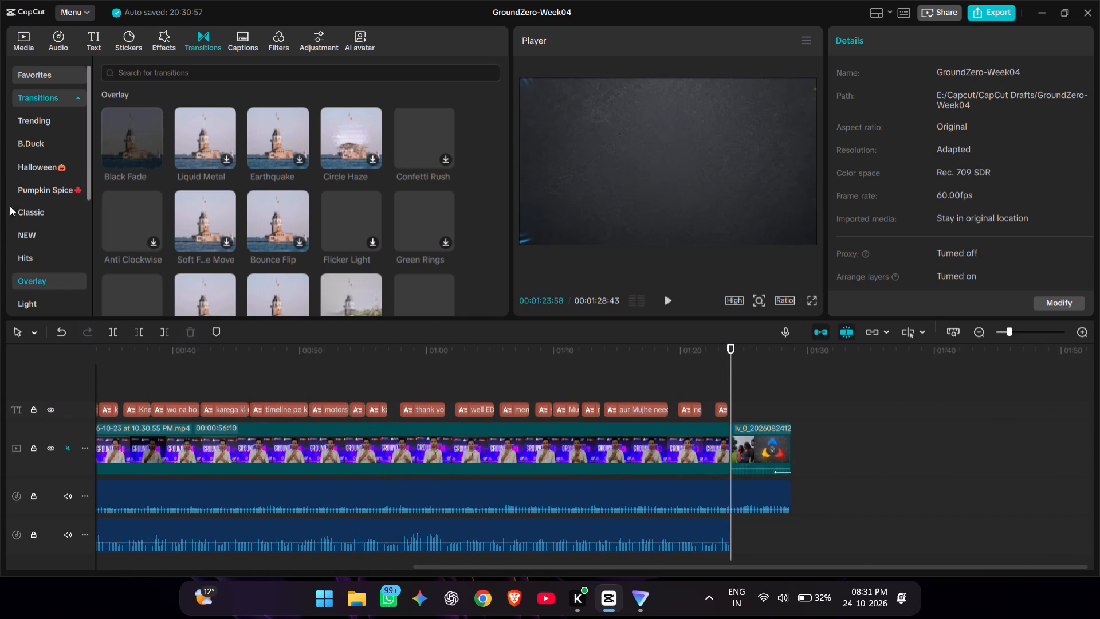
{"action": "scroll", "coordinate": [33, 222], "scroll_direction": "down", "scroll_amount": 1}
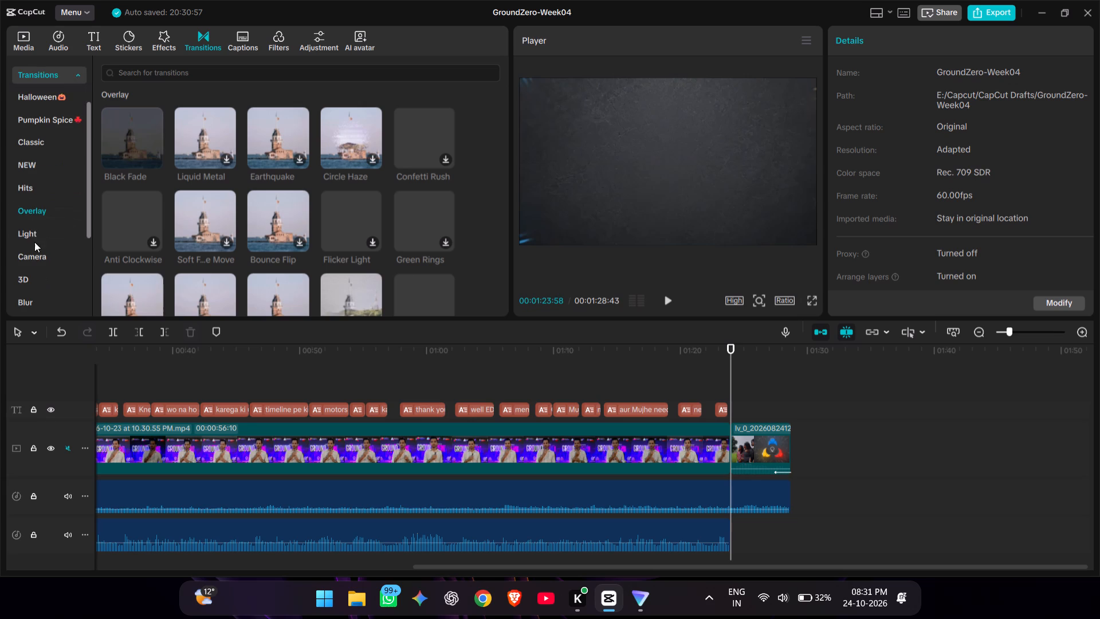
{"action": "scroll", "coordinate": [232, 175], "scroll_direction": "down", "scroll_amount": 1}
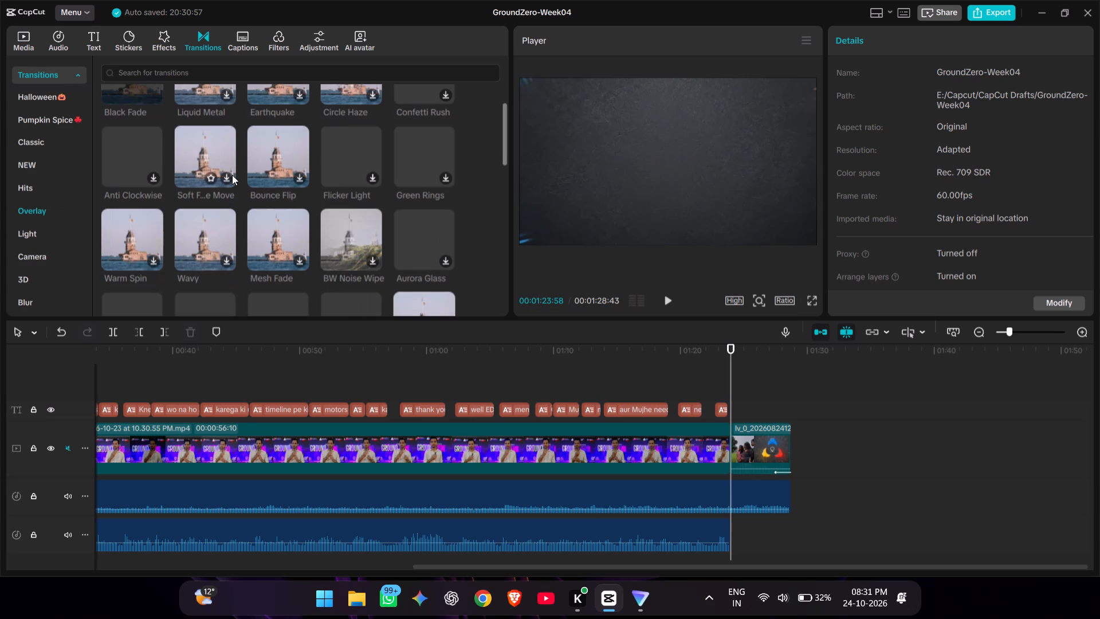
{"action": "scroll", "coordinate": [218, 176], "scroll_direction": "up", "scroll_amount": 1}
{"action": "scroll", "coordinate": [360, 177], "scroll_direction": "down", "scroll_amount": 3}
{"action": "left_click", "coordinate": [32, 188]}
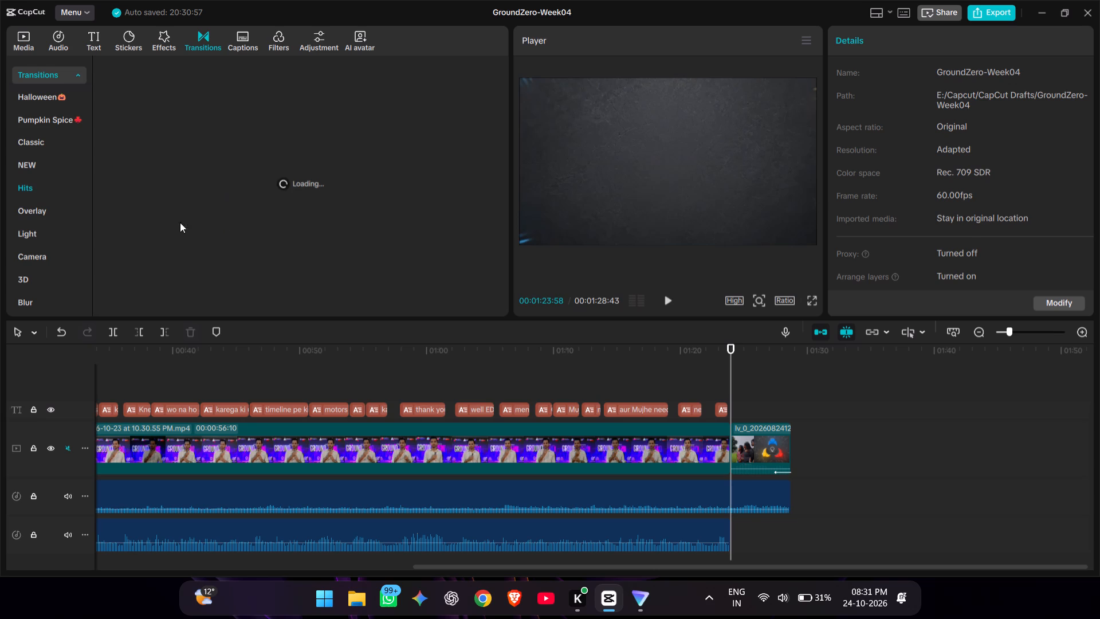
{"action": "left_click", "coordinate": [50, 230]}
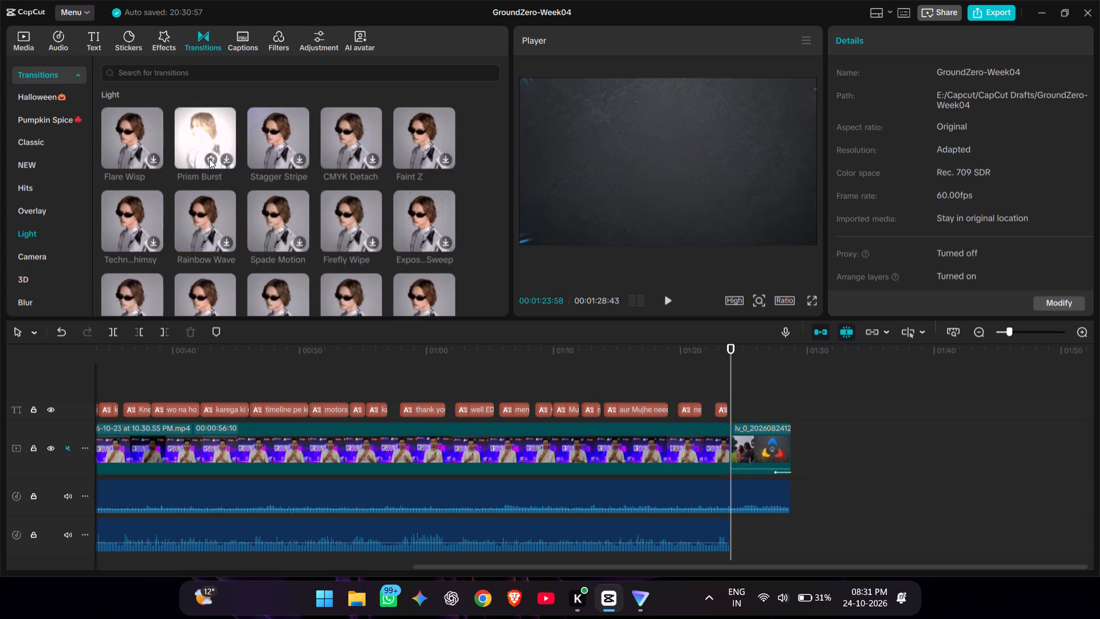
{"action": "scroll", "coordinate": [352, 184], "scroll_direction": "down", "scroll_amount": 2}
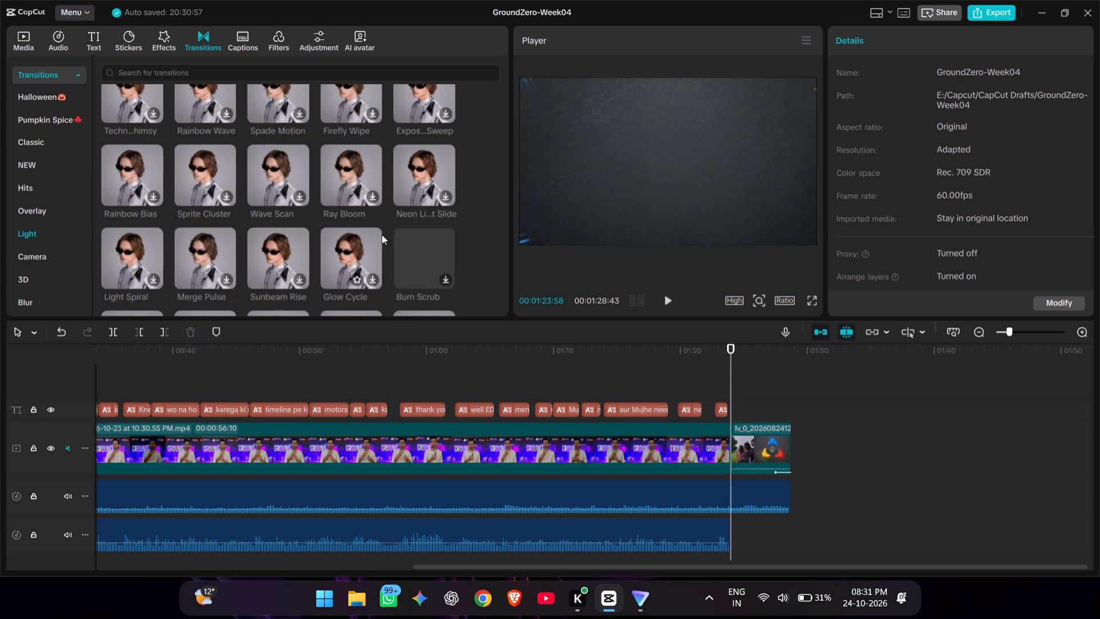
{"action": "scroll", "coordinate": [155, 226], "scroll_direction": "up", "scroll_amount": 3}
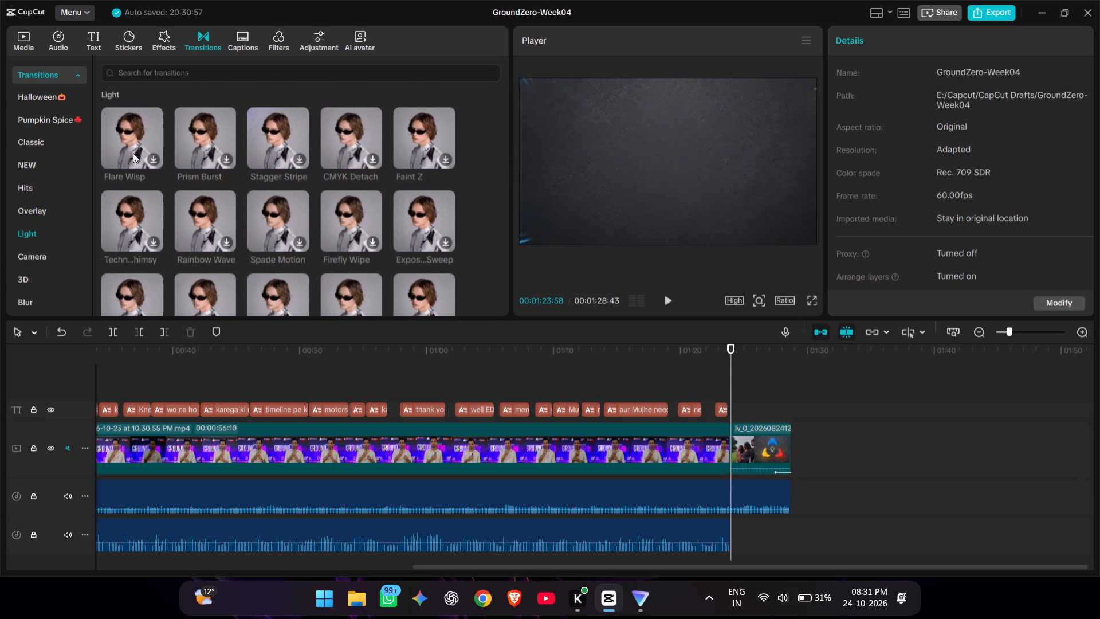
{"action": "scroll", "coordinate": [167, 199], "scroll_direction": "down", "scroll_amount": 3}
{"action": "scroll", "coordinate": [154, 244], "scroll_direction": "down", "scroll_amount": 1}
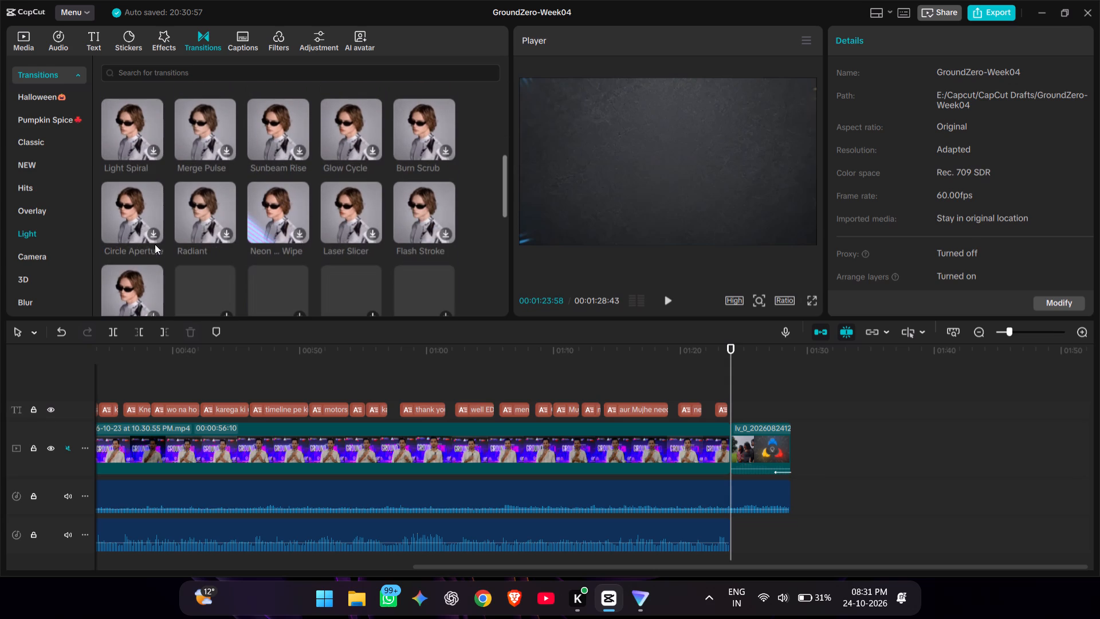
{"action": "scroll", "coordinate": [219, 211], "scroll_direction": "down", "scroll_amount": 2}
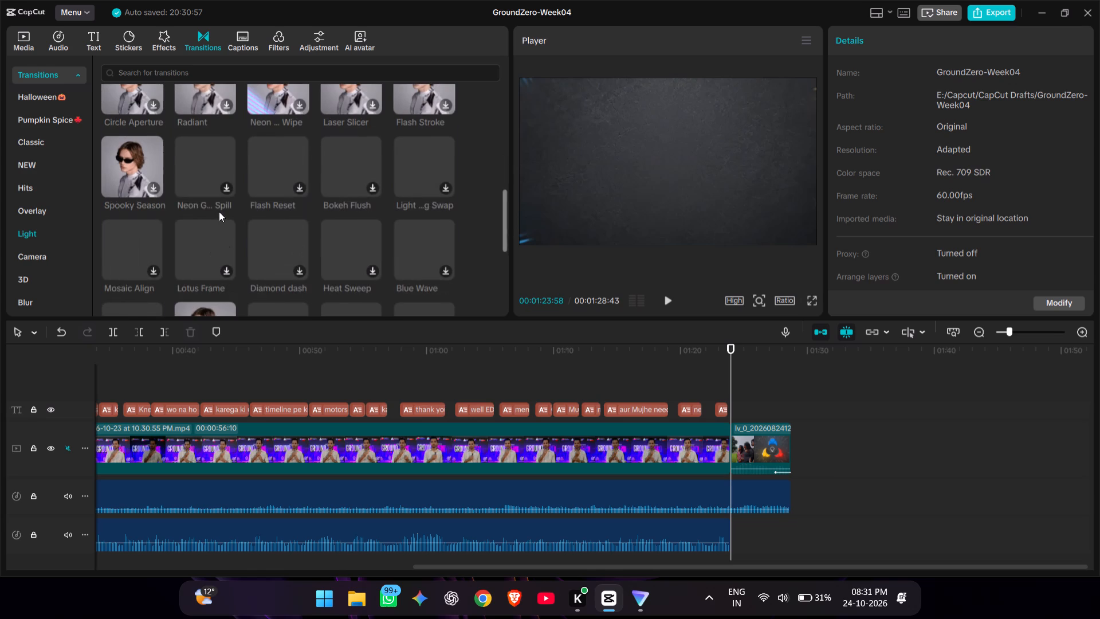
{"action": "scroll", "coordinate": [130, 221], "scroll_direction": "down", "scroll_amount": 2}
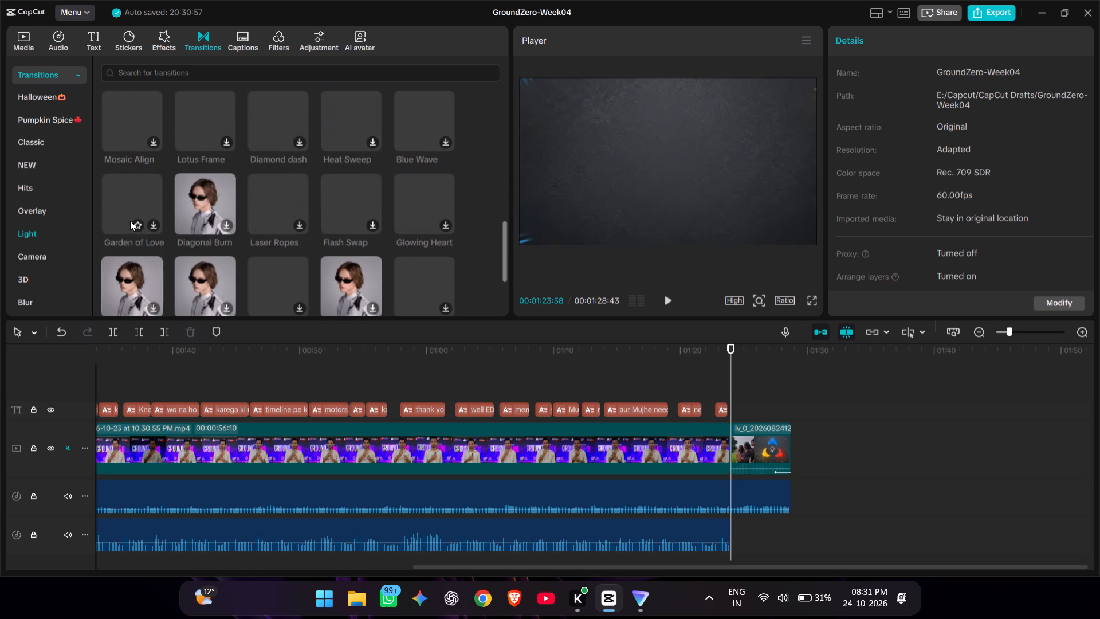
{"action": "scroll", "coordinate": [129, 219], "scroll_direction": "down", "scroll_amount": 4}
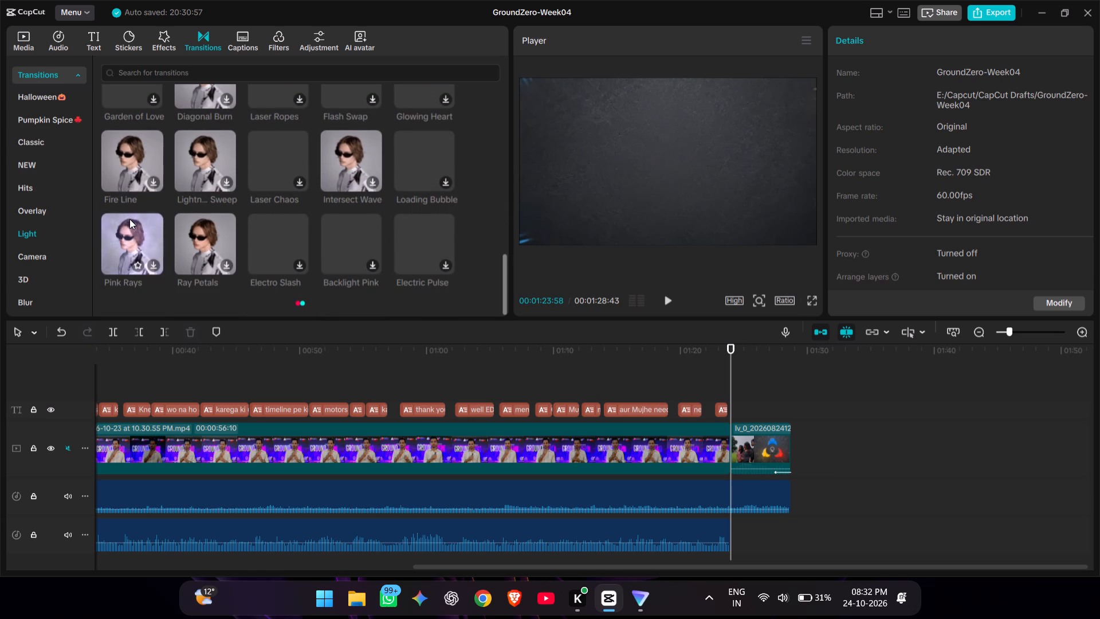
{"action": "scroll", "coordinate": [129, 217], "scroll_direction": "down", "scroll_amount": 3}
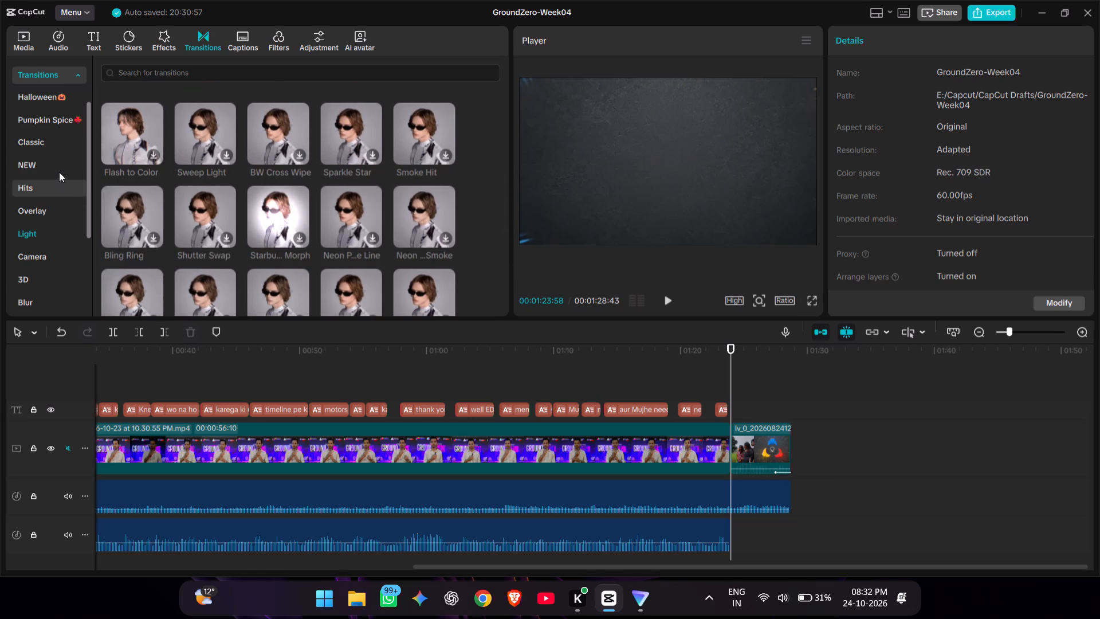
Look through the Camera transitions for one that suits the cut into the closing clip.
{"action": "left_click", "coordinate": [55, 262]}
{"action": "left_click", "coordinate": [50, 213]}
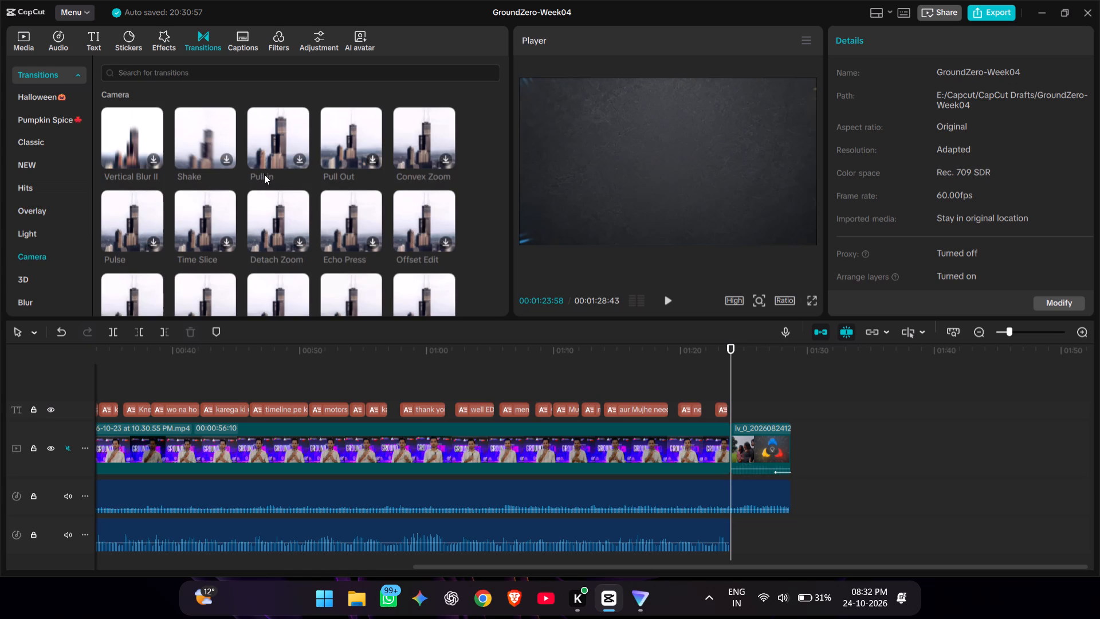
{"action": "scroll", "coordinate": [264, 174], "scroll_direction": "down", "scroll_amount": 1}
{"action": "scroll", "coordinate": [264, 174], "scroll_direction": "up", "scroll_amount": 2}
{"action": "scroll", "coordinate": [418, 153], "scroll_direction": "down", "scroll_amount": 1}
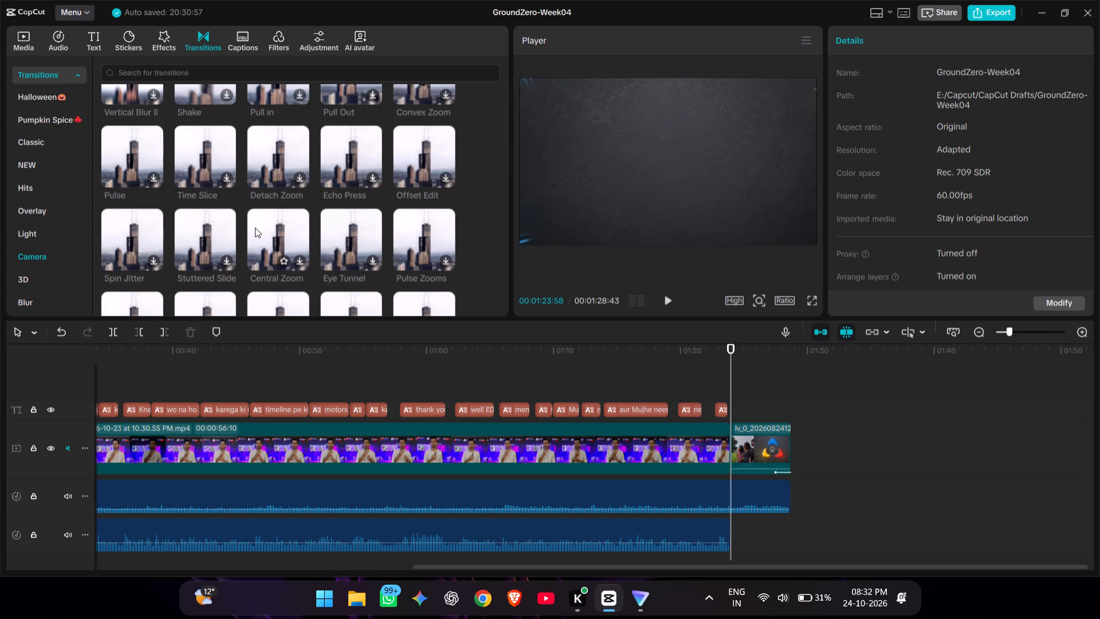
{"action": "scroll", "coordinate": [249, 221], "scroll_direction": "down", "scroll_amount": 4}
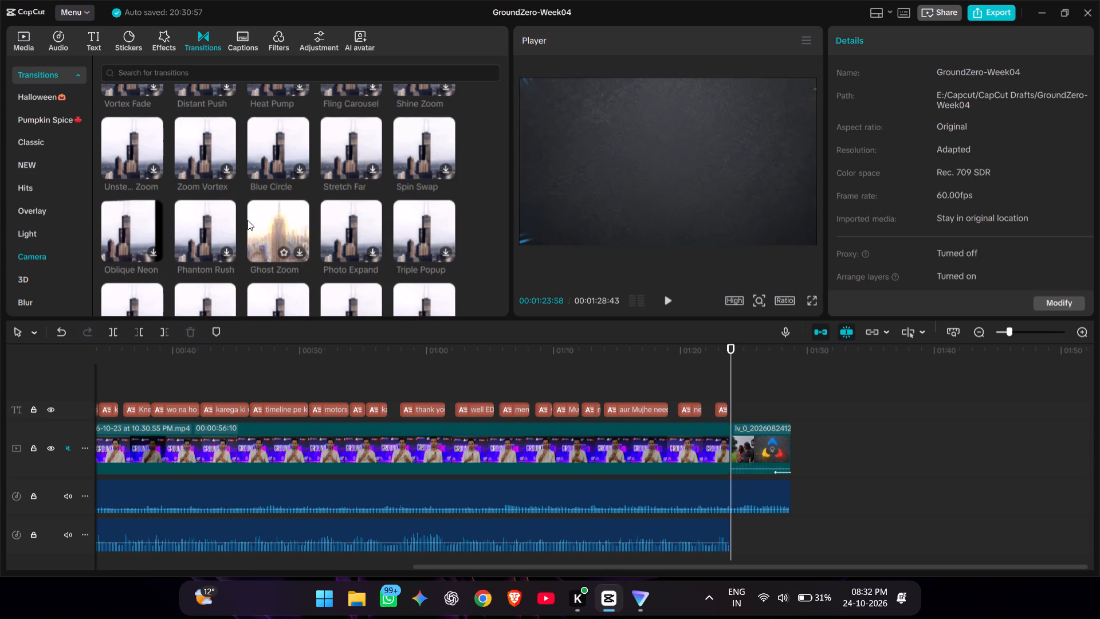
{"action": "scroll", "coordinate": [247, 220], "scroll_direction": "down", "scroll_amount": 1}
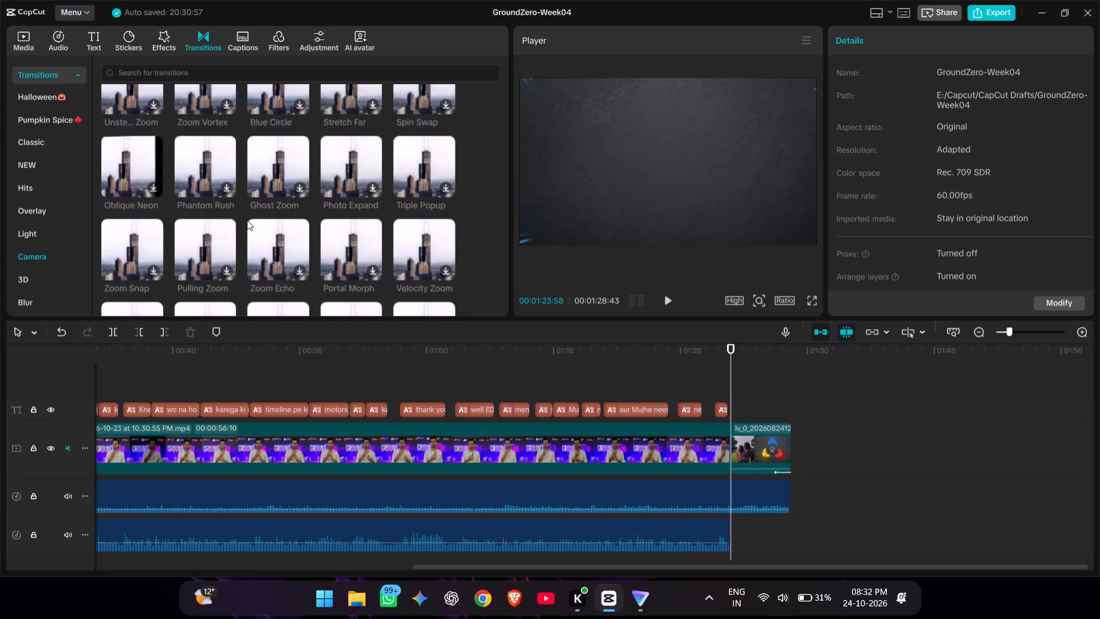
{"action": "scroll", "coordinate": [247, 220], "scroll_direction": "down", "scroll_amount": 3}
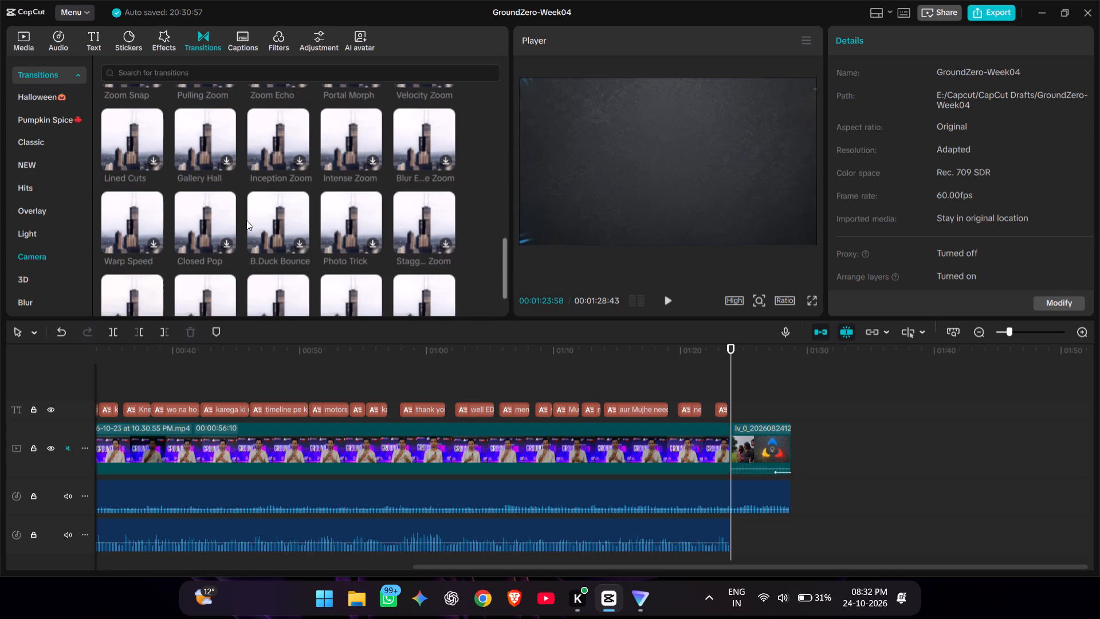
{"action": "scroll", "coordinate": [246, 220], "scroll_direction": "down", "scroll_amount": 4}
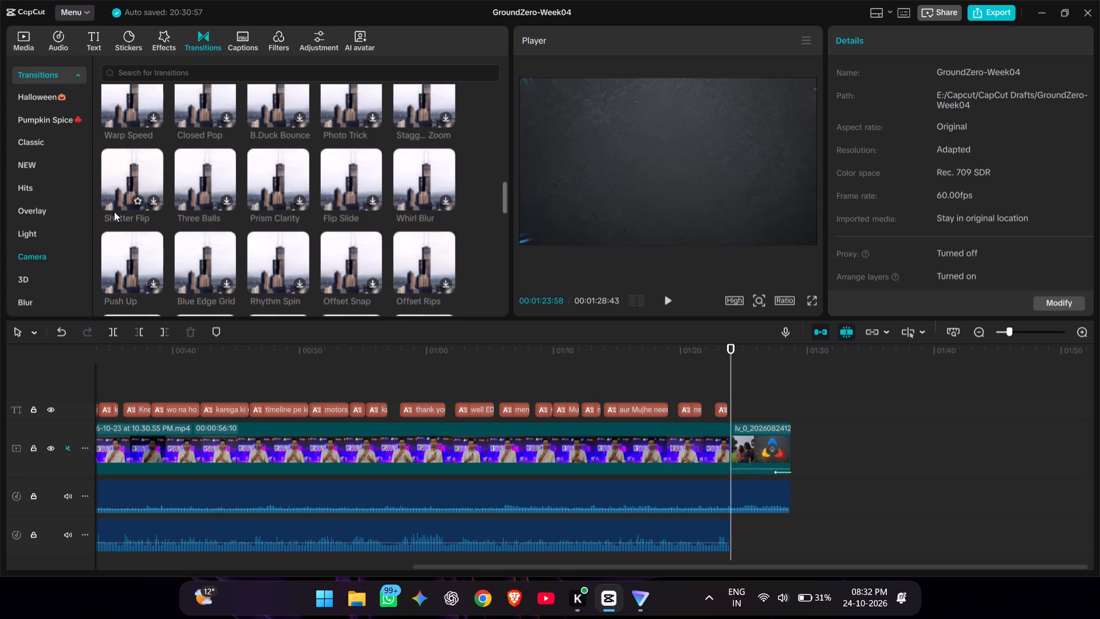
Add the Slam Merge transition from the Hits category at the cut into the closing clip and play it back.
{"action": "left_click", "coordinate": [48, 203]}
{"action": "left_click", "coordinate": [50, 191]}
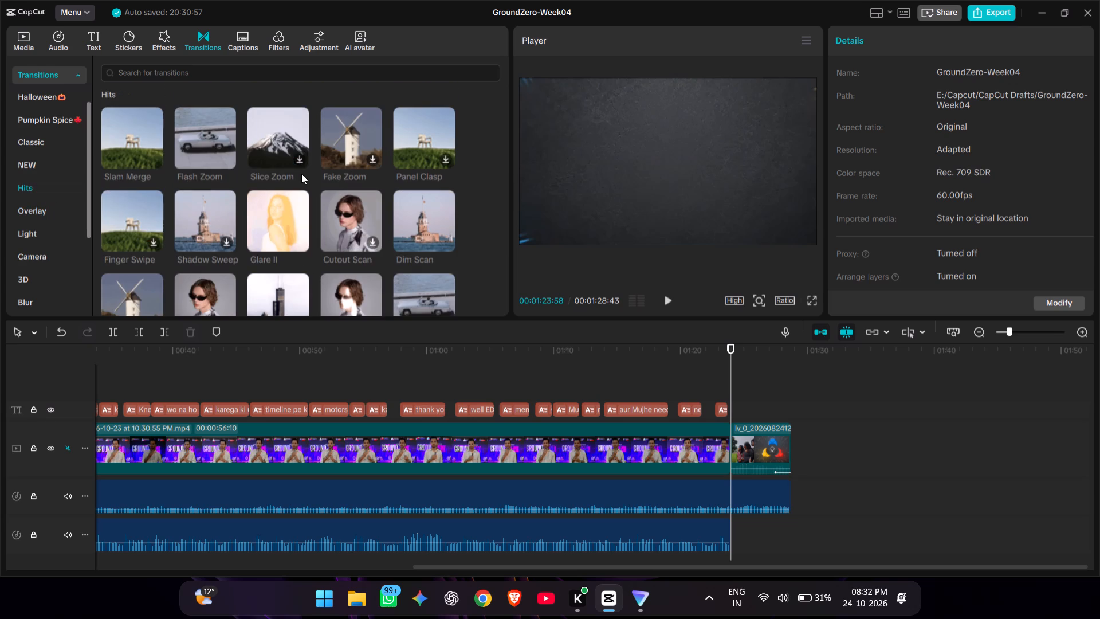
{"action": "left_click", "coordinate": [125, 139]}
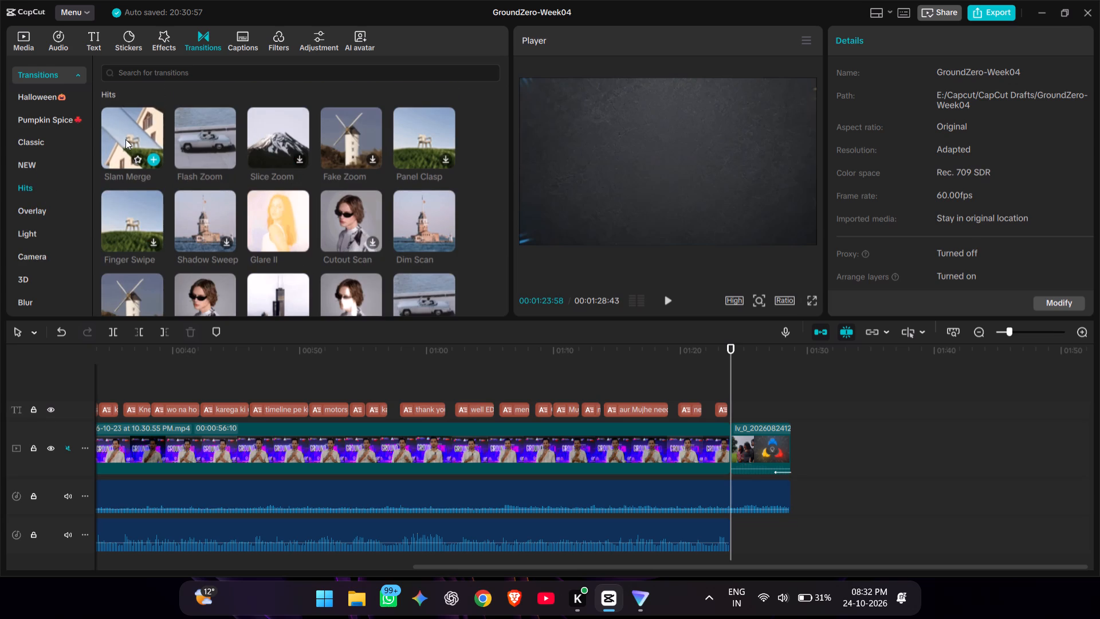
{"action": "left_click", "coordinate": [151, 159]}
{"action": "left_click", "coordinate": [703, 375]}
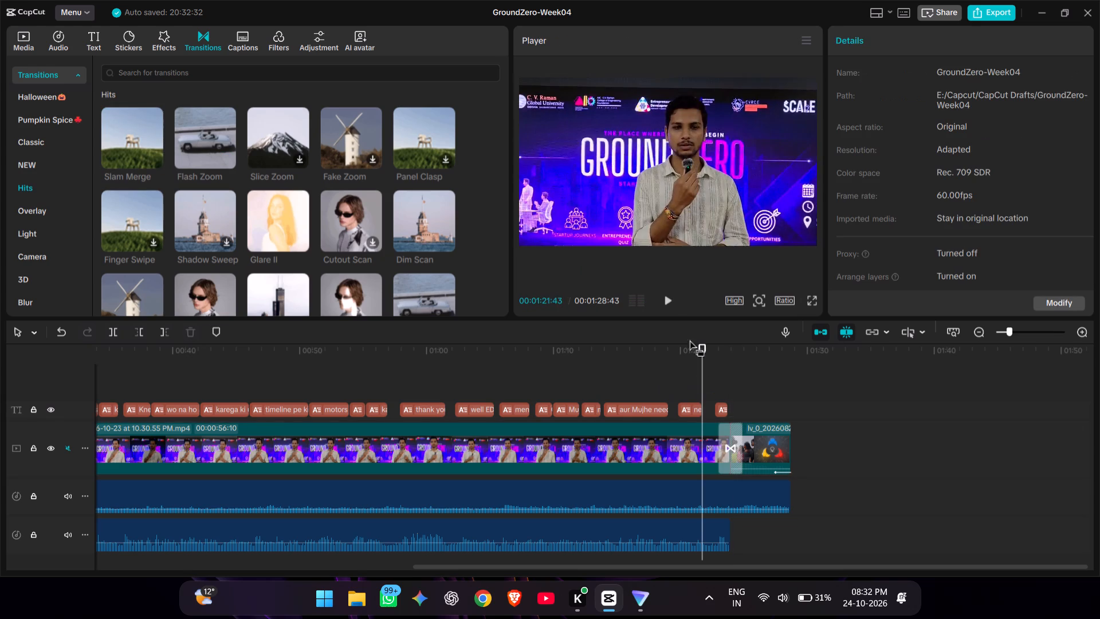
{"action": "left_click", "coordinate": [667, 299]}
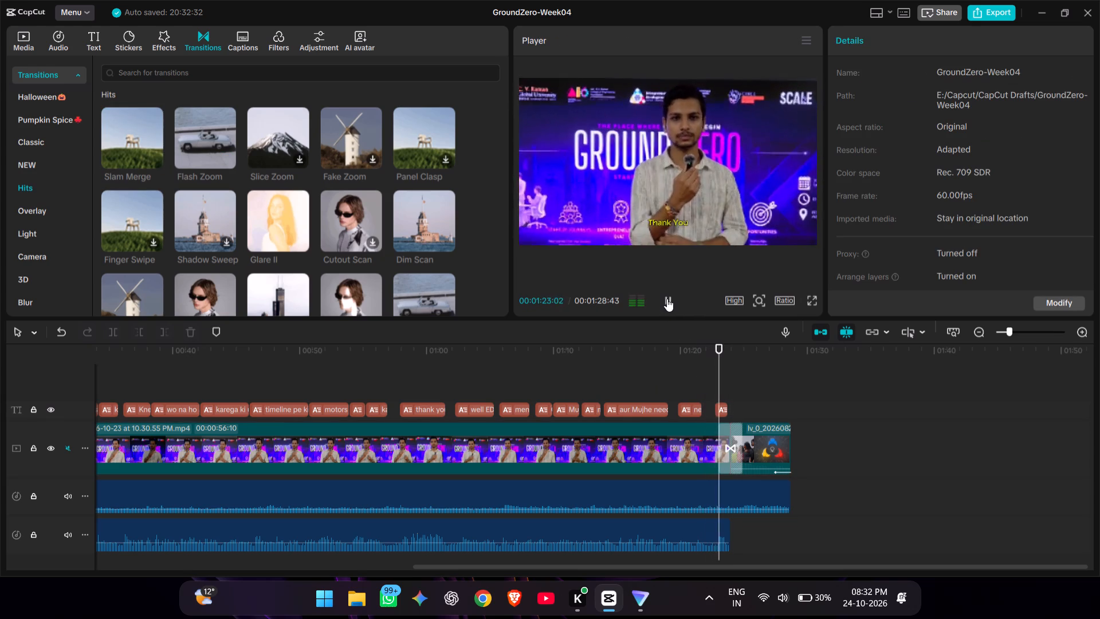
{"action": "double_click", "coordinate": [730, 364]}
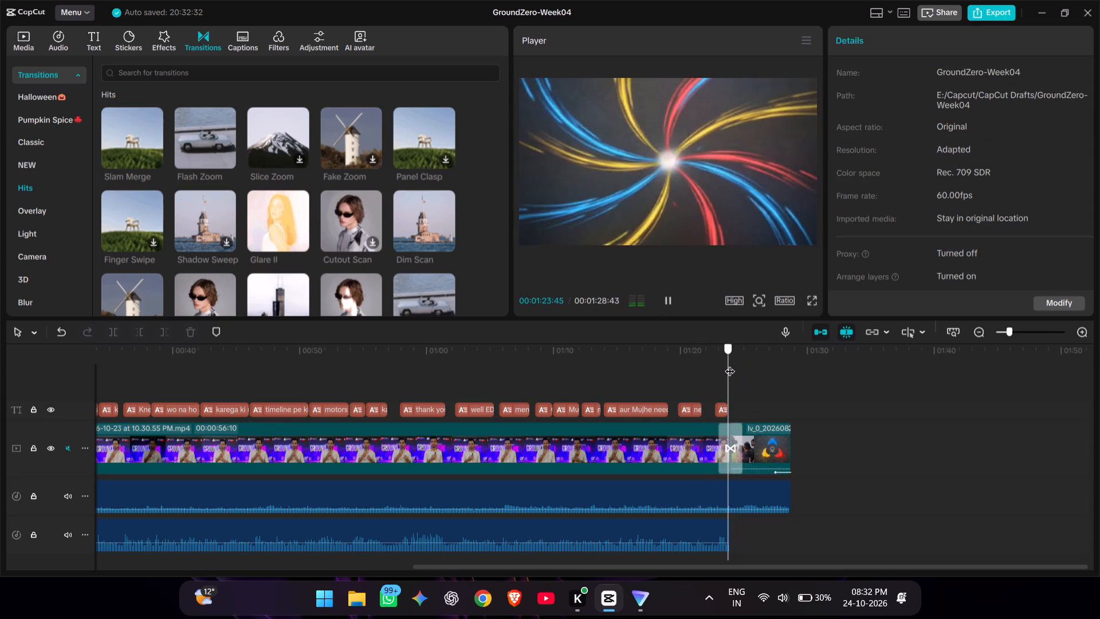
Trim a small piece off the start of the closing clip and replay the transition into it.
{"action": "left_click", "coordinate": [747, 438]}
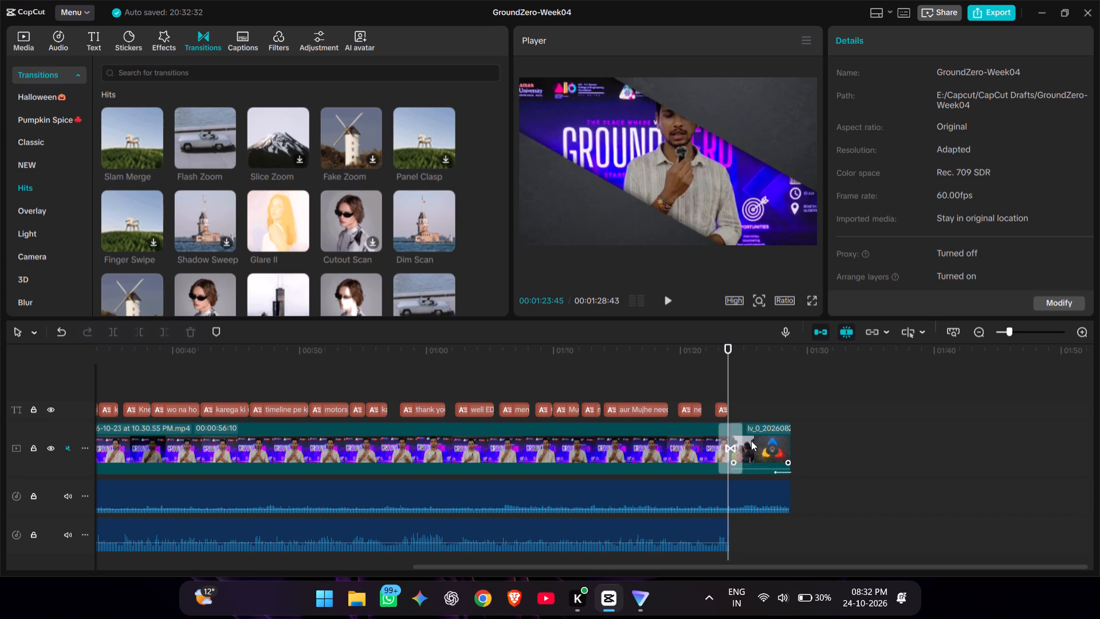
{"action": "left_click", "coordinate": [753, 441]}
{"action": "left_click", "coordinate": [760, 442]}
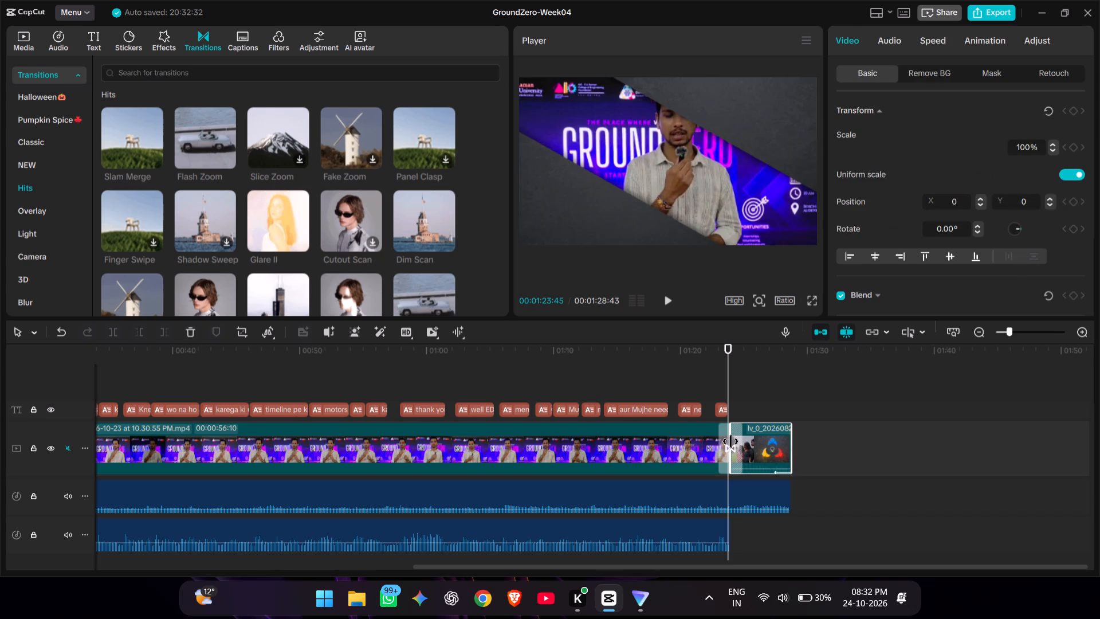
{"action": "left_click_drag", "start_coordinate": [730, 441], "coordinate": [736, 442]}
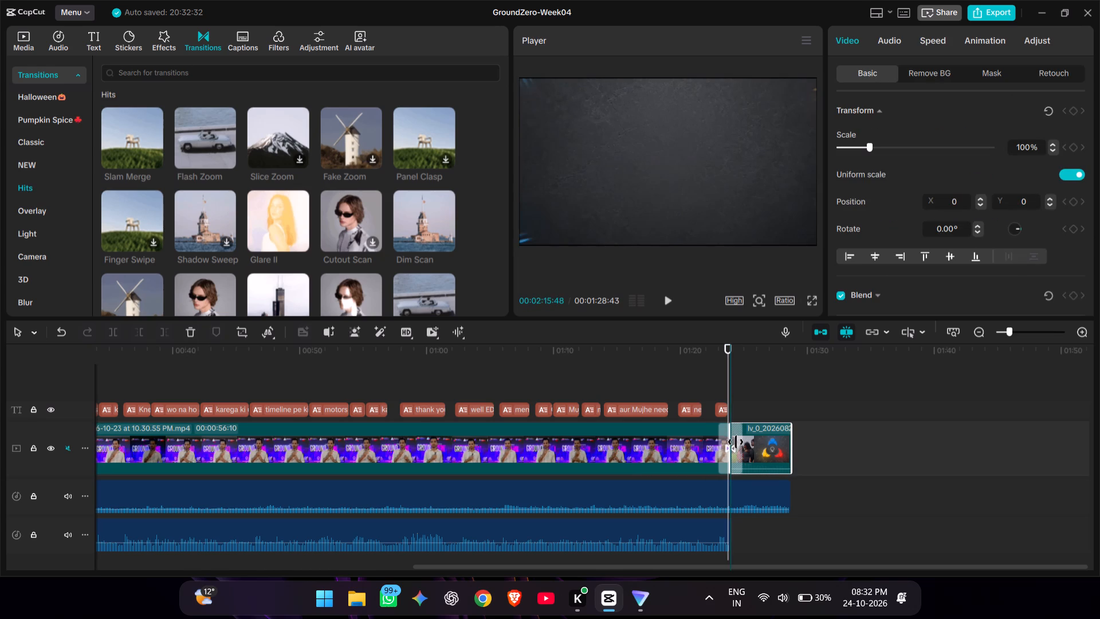
{"action": "left_click_drag", "start_coordinate": [736, 442], "coordinate": [737, 441]}
{"action": "left_click", "coordinate": [720, 388]}
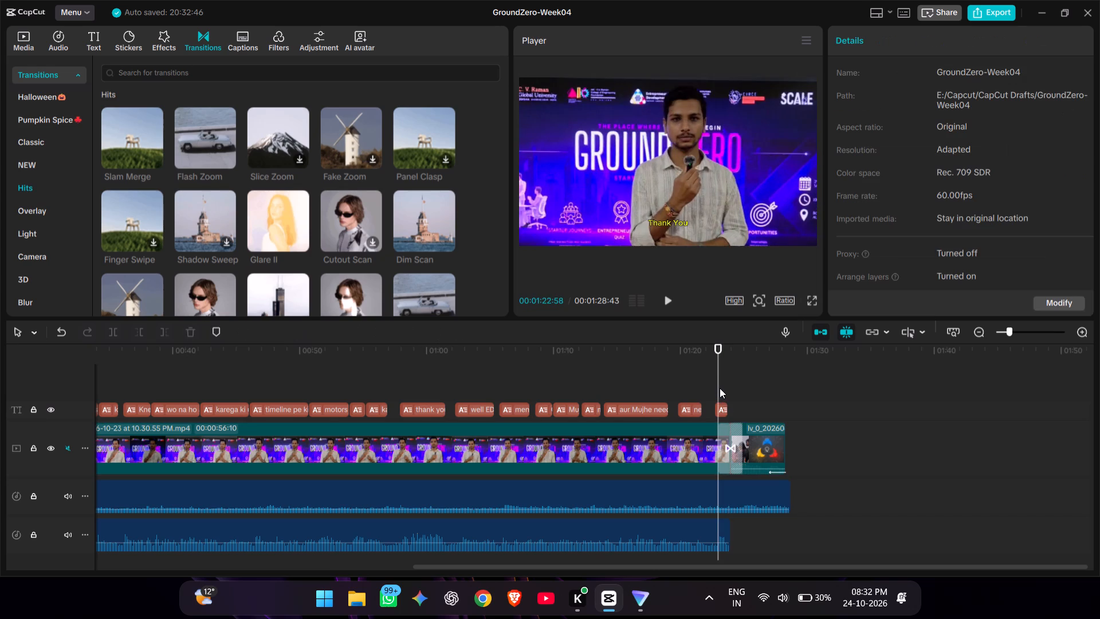
{"action": "left_click", "coordinate": [666, 302]}
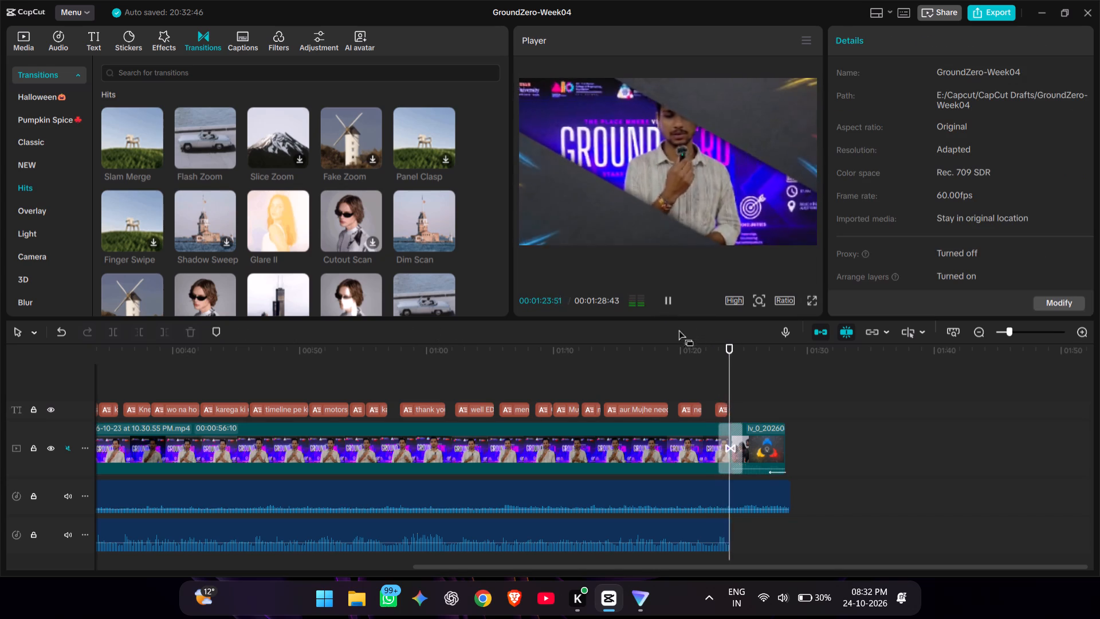
Trim the end of the Thank You caption back to 00:01:23:06 and play the transition into the closing clip.
{"action": "left_click", "coordinate": [701, 356]}
{"action": "left_click_drag", "start_coordinate": [701, 356], "coordinate": [720, 359]}
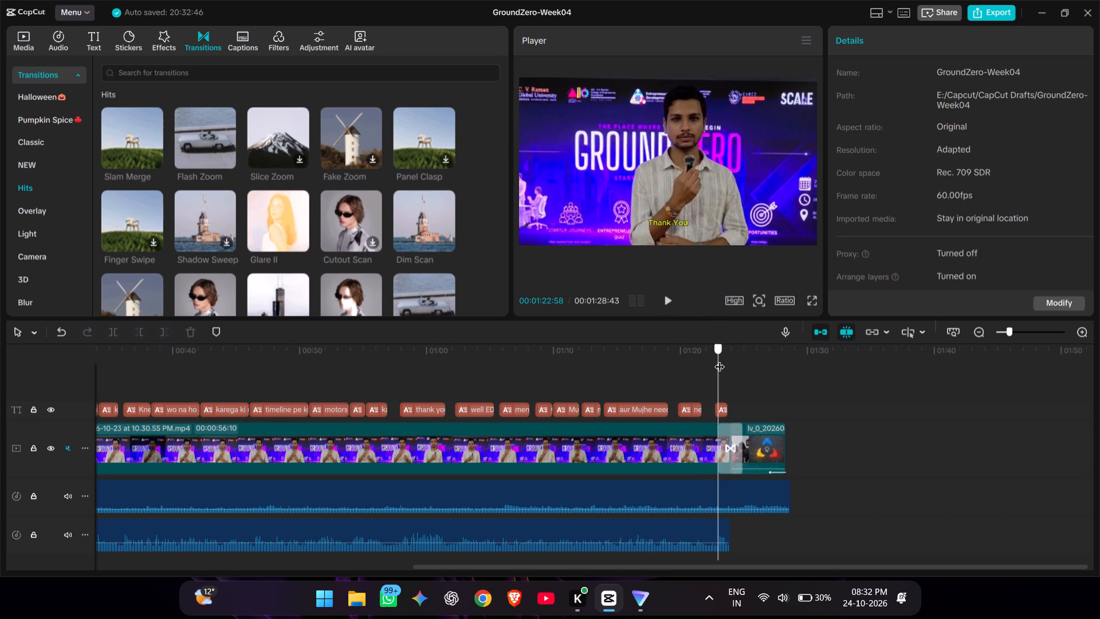
{"action": "left_click_drag", "start_coordinate": [720, 359], "coordinate": [723, 359]}
{"action": "key", "text": "Left"}
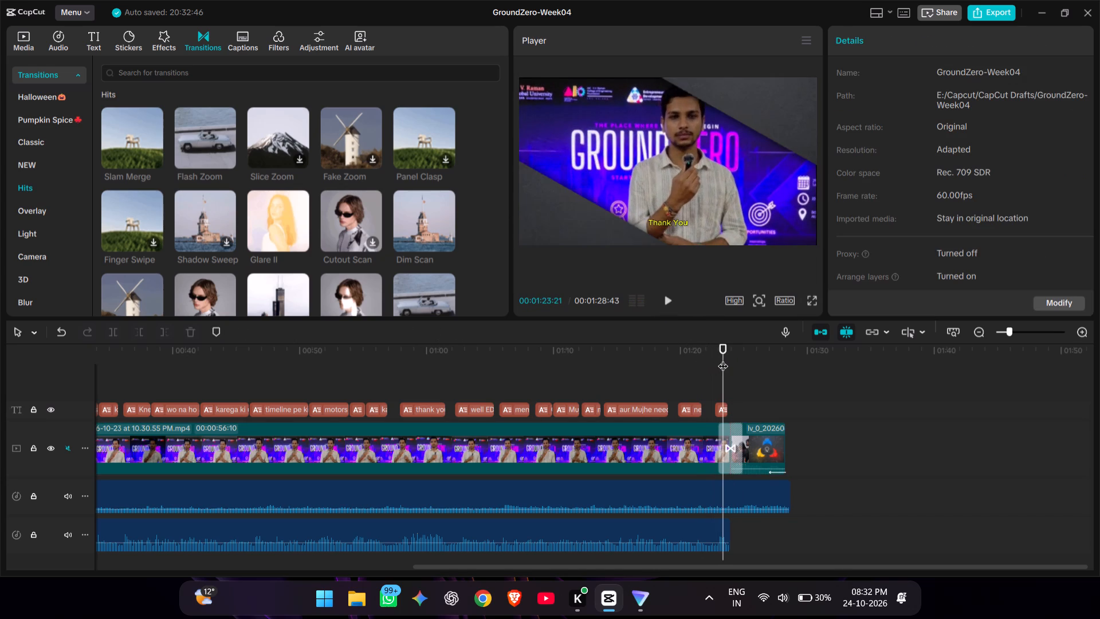
{"action": "scroll", "coordinate": [726, 447], "scroll_direction": "up", "scroll_amount": 18, "text": "ctrl"}
{"action": "scroll", "coordinate": [724, 449], "scroll_direction": "down", "scroll_amount": 1, "text": "ctrl"}
{"action": "scroll", "coordinate": [724, 449], "scroll_direction": "up", "scroll_amount": 13, "text": "ctrl"}
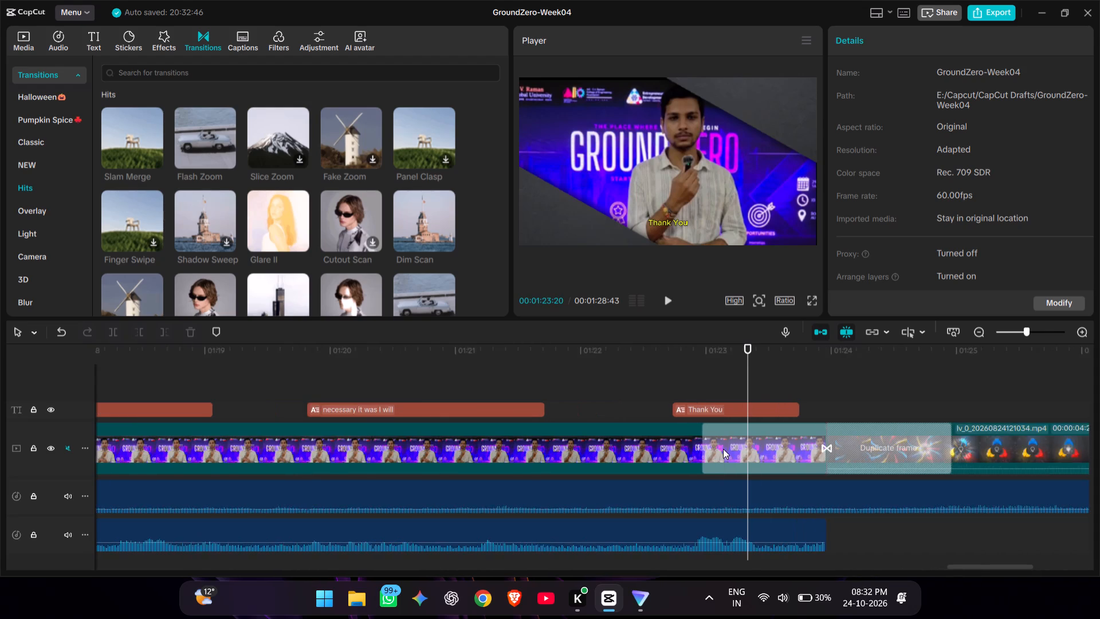
{"action": "scroll", "coordinate": [723, 449], "scroll_direction": "up", "scroll_amount": 5, "text": "ctrl"}
{"action": "left_click", "coordinate": [734, 378]}
{"action": "left_click_drag", "start_coordinate": [734, 378], "coordinate": [709, 381]}
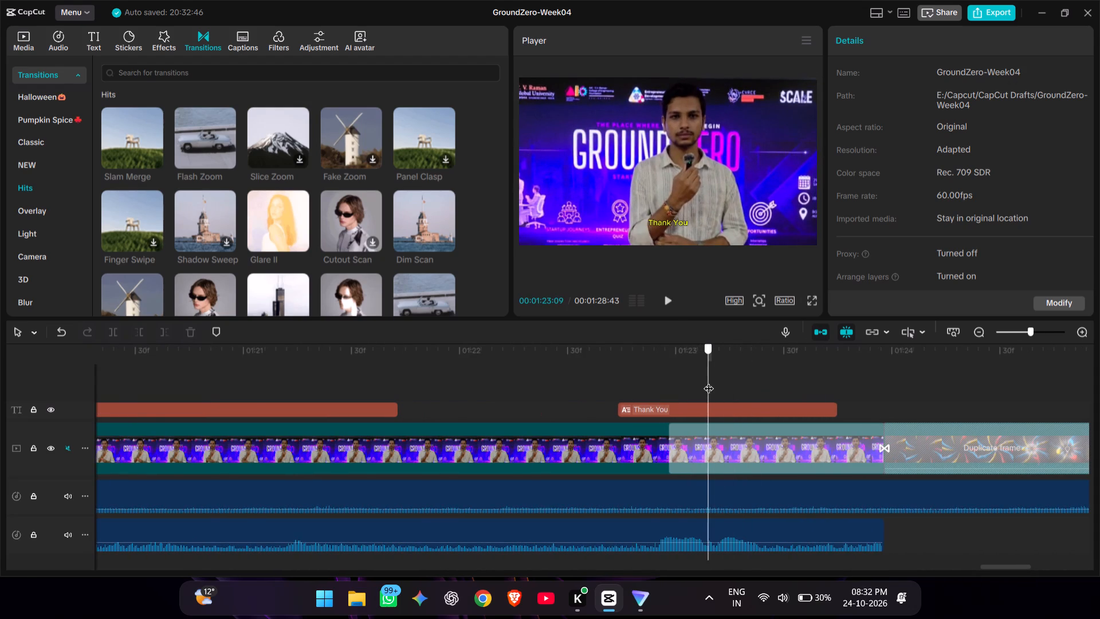
{"action": "left_click_drag", "start_coordinate": [709, 381], "coordinate": [699, 383]}
{"action": "left_click", "coordinate": [705, 408]}
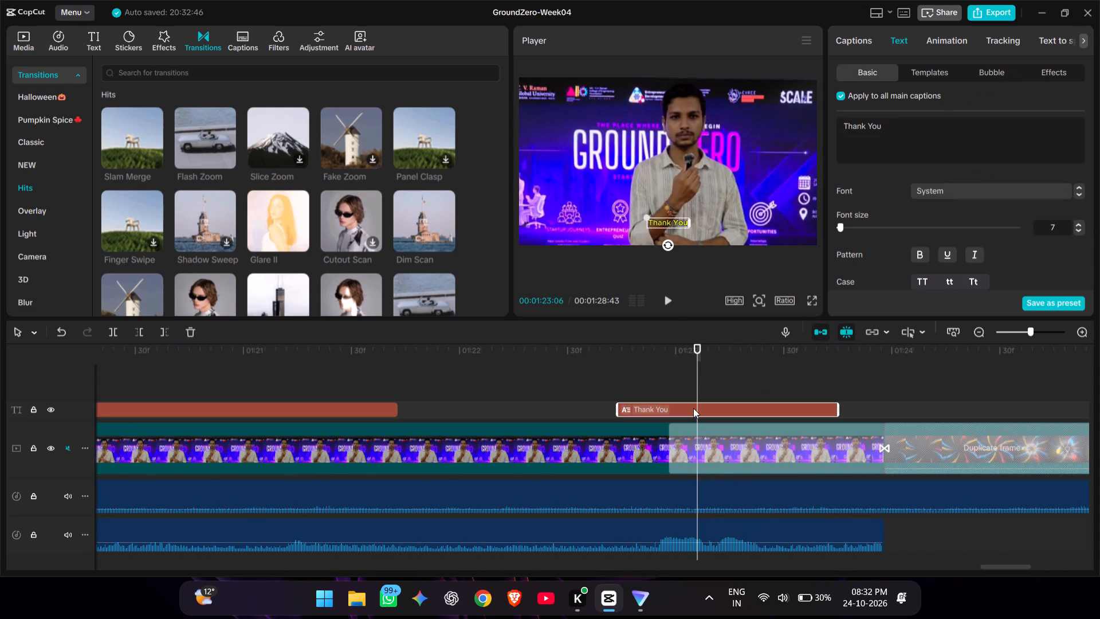
{"action": "key", "text": "w"}
{"action": "left_click", "coordinate": [659, 367]}
{"action": "left_click", "coordinate": [667, 309]}
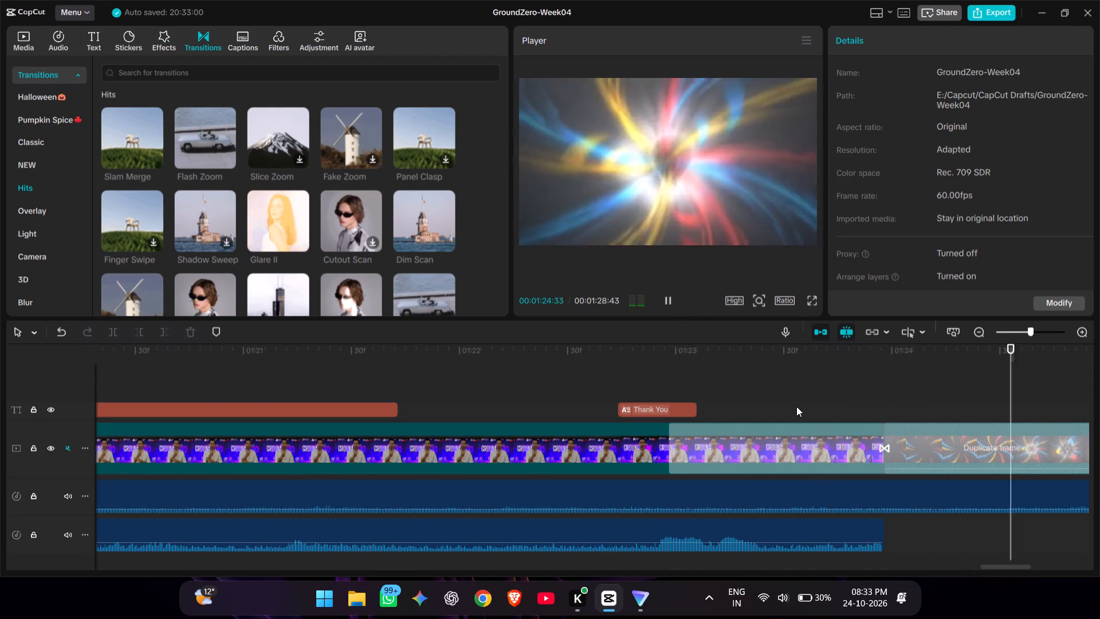
Set the duration of the closing clip's Fade Out animation to 0.7 s.
{"action": "scroll", "coordinate": [796, 406], "scroll_direction": "down", "scroll_amount": 9, "text": "ctrl"}
{"action": "scroll", "coordinate": [748, 416], "scroll_direction": "down", "scroll_amount": 3, "text": "ctrl"}
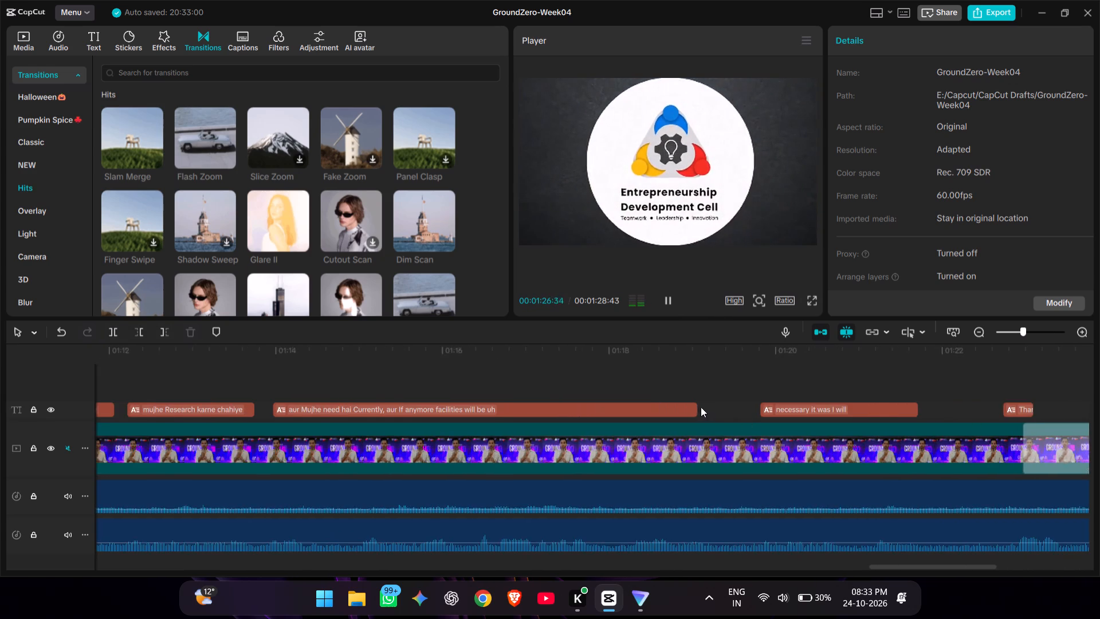
{"action": "scroll", "coordinate": [700, 407], "scroll_direction": "down", "scroll_amount": 7, "text": "ctrl"}
{"action": "scroll", "coordinate": [700, 407], "scroll_direction": "down", "scroll_amount": 15, "text": "ctrl"}
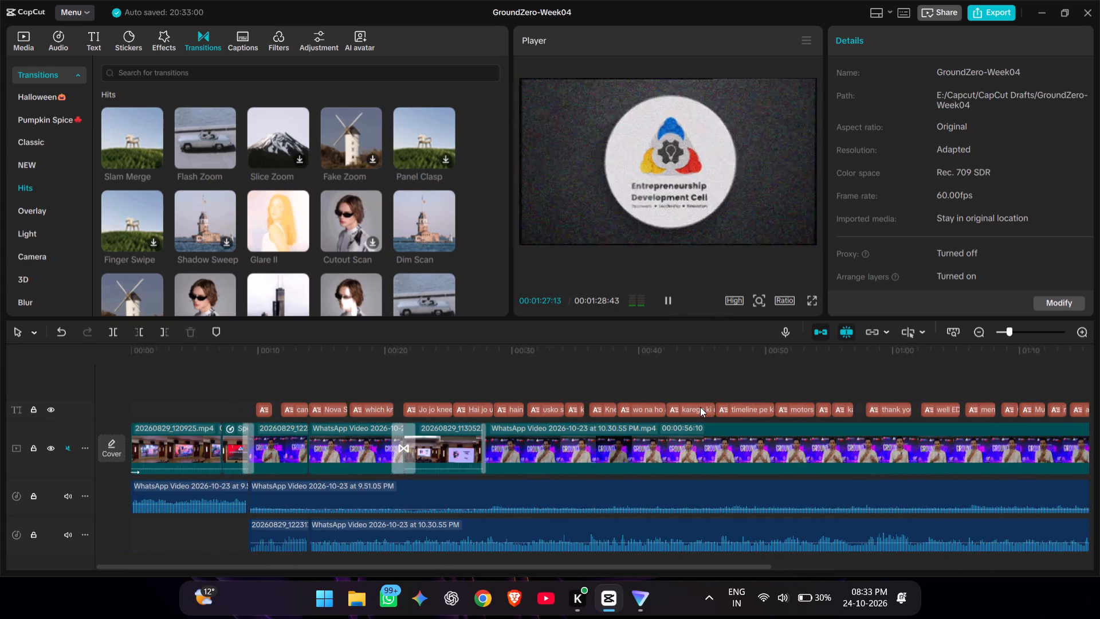
{"action": "scroll", "coordinate": [700, 407], "scroll_direction": "down", "scroll_amount": 4, "text": "ctrl"}
{"action": "left_click", "coordinate": [694, 398]}
{"action": "left_click", "coordinate": [697, 438]}
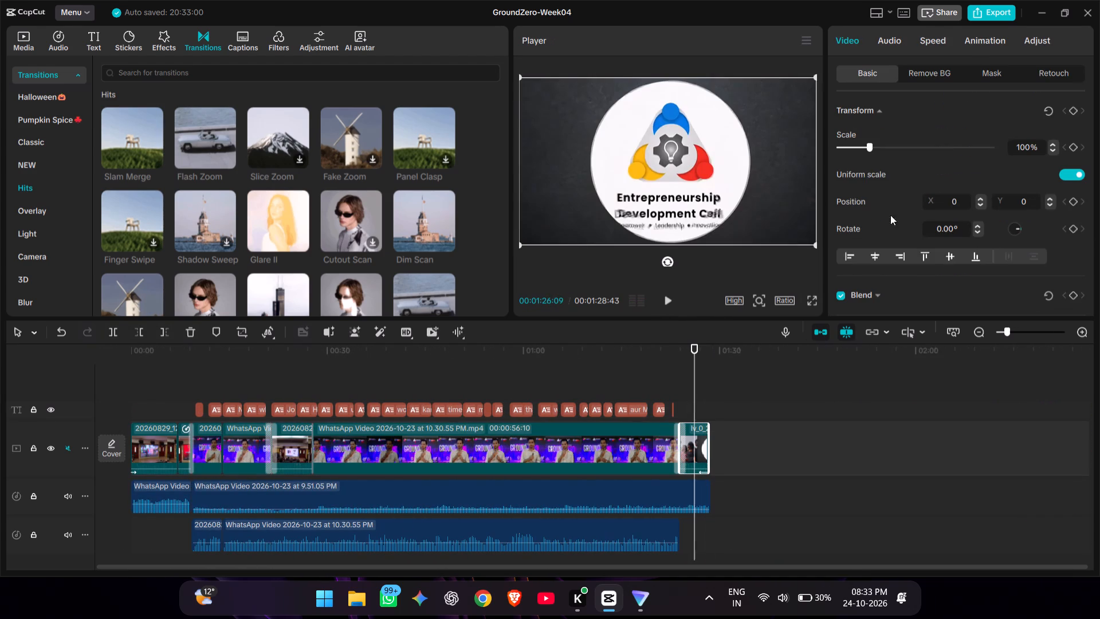
{"action": "left_click", "coordinate": [988, 38]}
{"action": "left_click", "coordinate": [959, 77]}
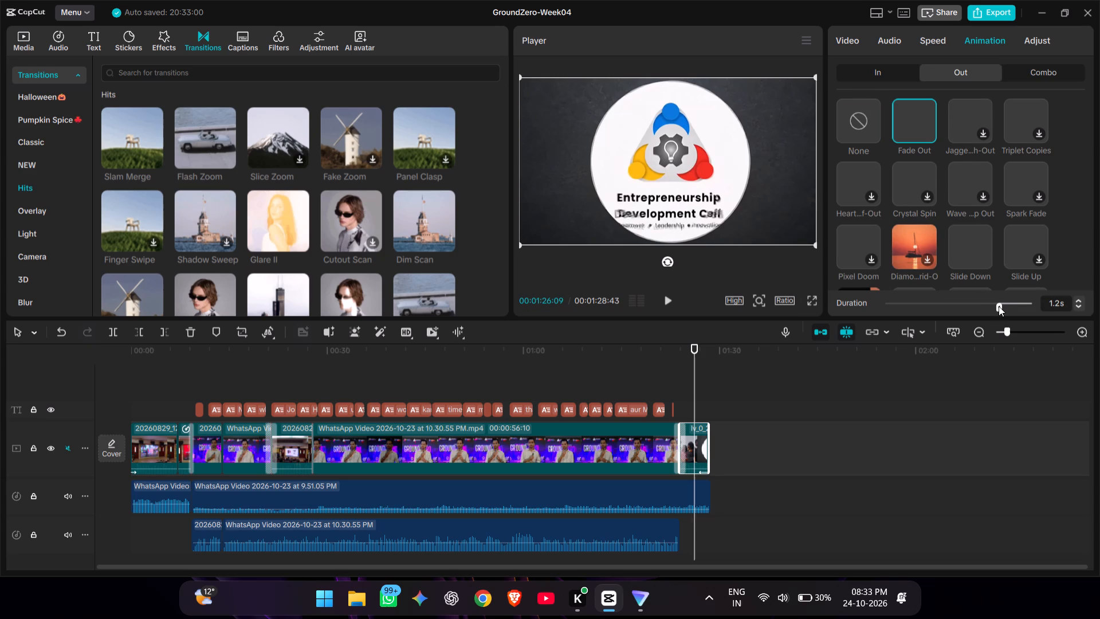
{"action": "left_click_drag", "start_coordinate": [999, 305], "coordinate": [1012, 307]}
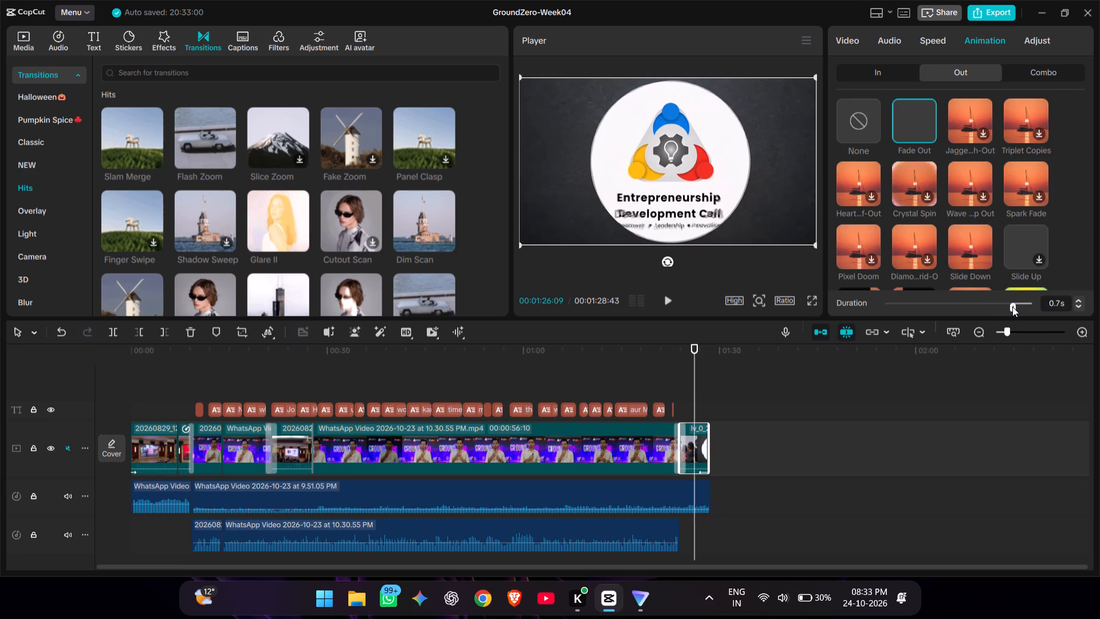
{"action": "left_click_drag", "start_coordinate": [1012, 307], "coordinate": [1013, 307]}
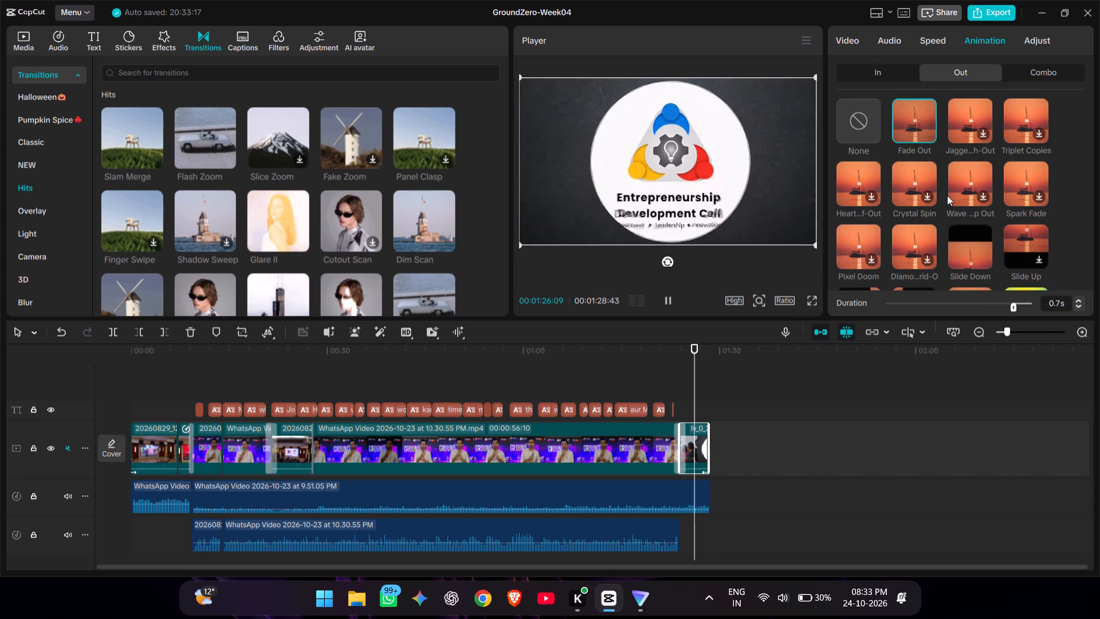
Look through the other Out animations for the closing clip and replay its ending.
{"action": "scroll", "coordinate": [946, 195], "scroll_direction": "down", "scroll_amount": 4}
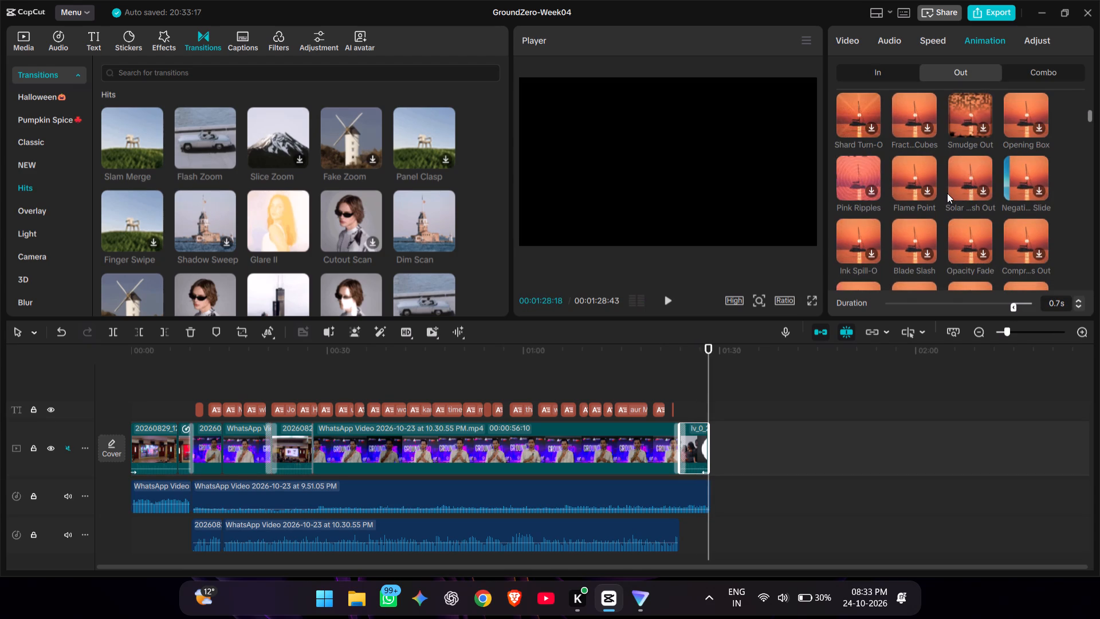
{"action": "scroll", "coordinate": [947, 193], "scroll_direction": "down", "scroll_amount": 2}
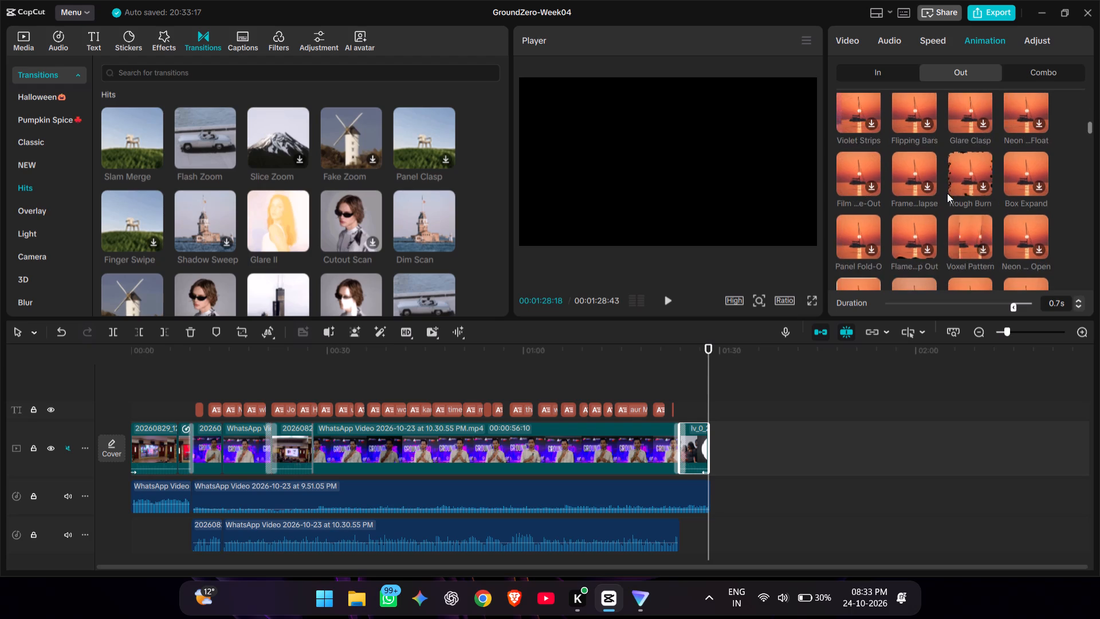
{"action": "scroll", "coordinate": [947, 193], "scroll_direction": "down", "scroll_amount": 8}
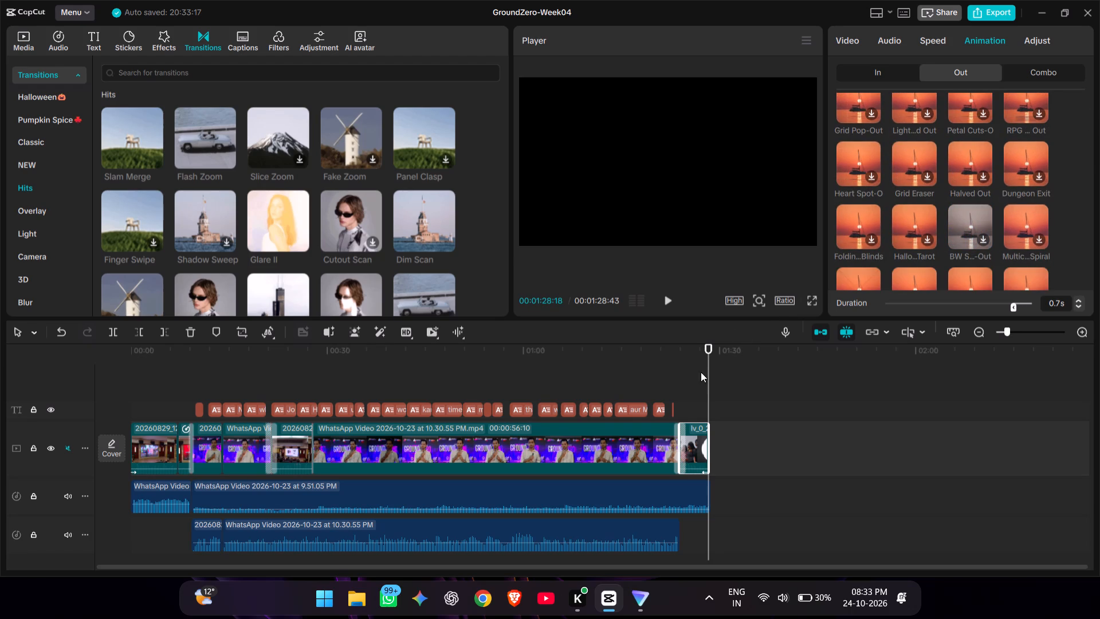
{"action": "left_click", "coordinate": [686, 369]}
{"action": "left_click", "coordinate": [669, 302]}
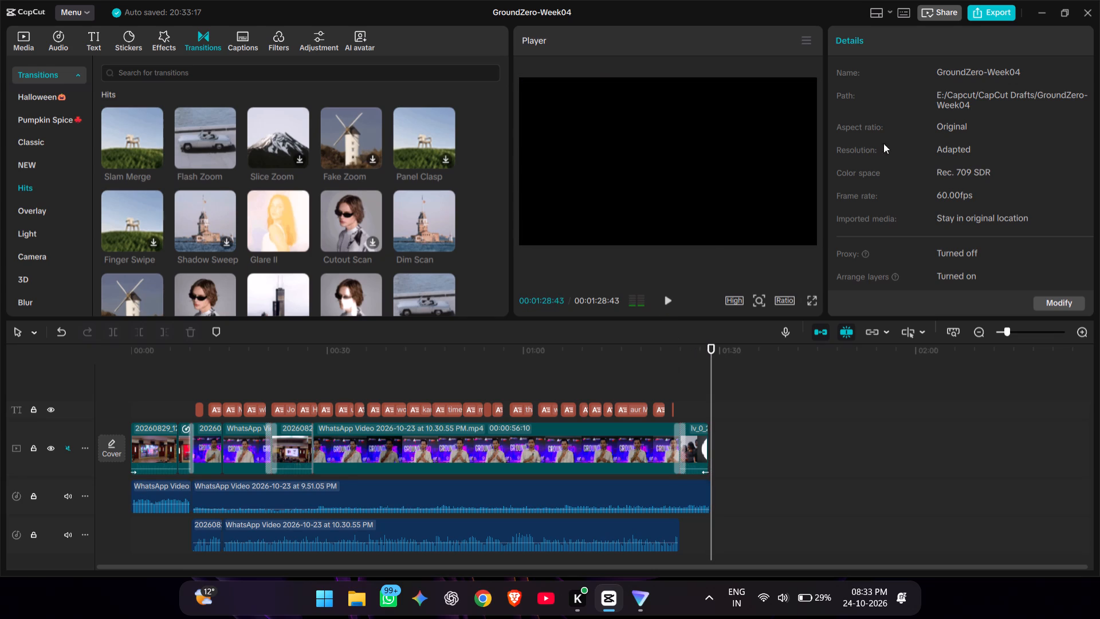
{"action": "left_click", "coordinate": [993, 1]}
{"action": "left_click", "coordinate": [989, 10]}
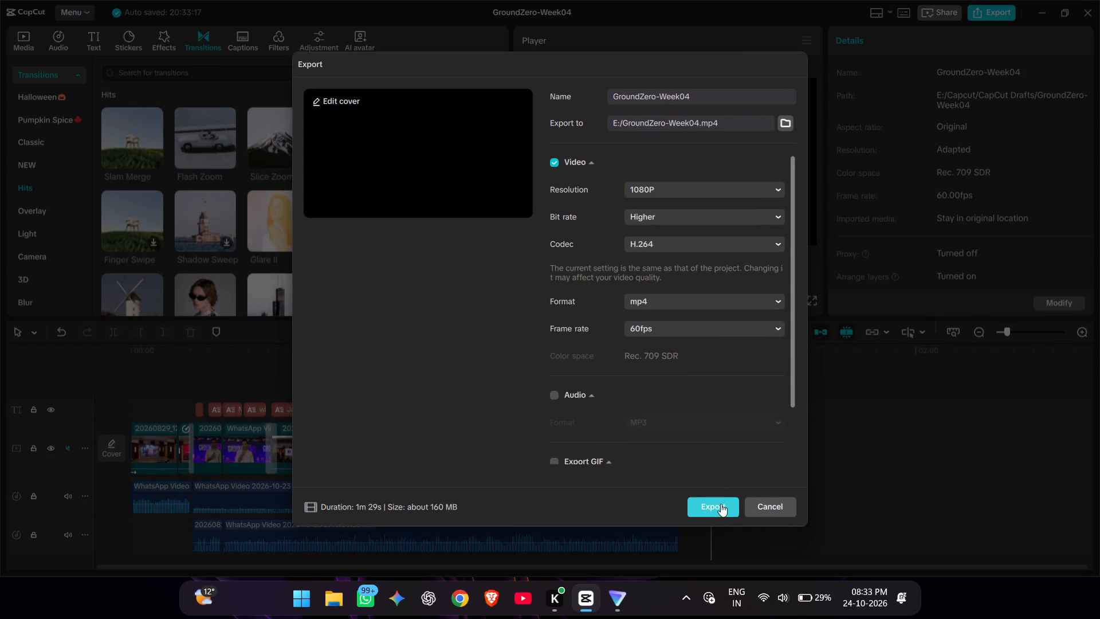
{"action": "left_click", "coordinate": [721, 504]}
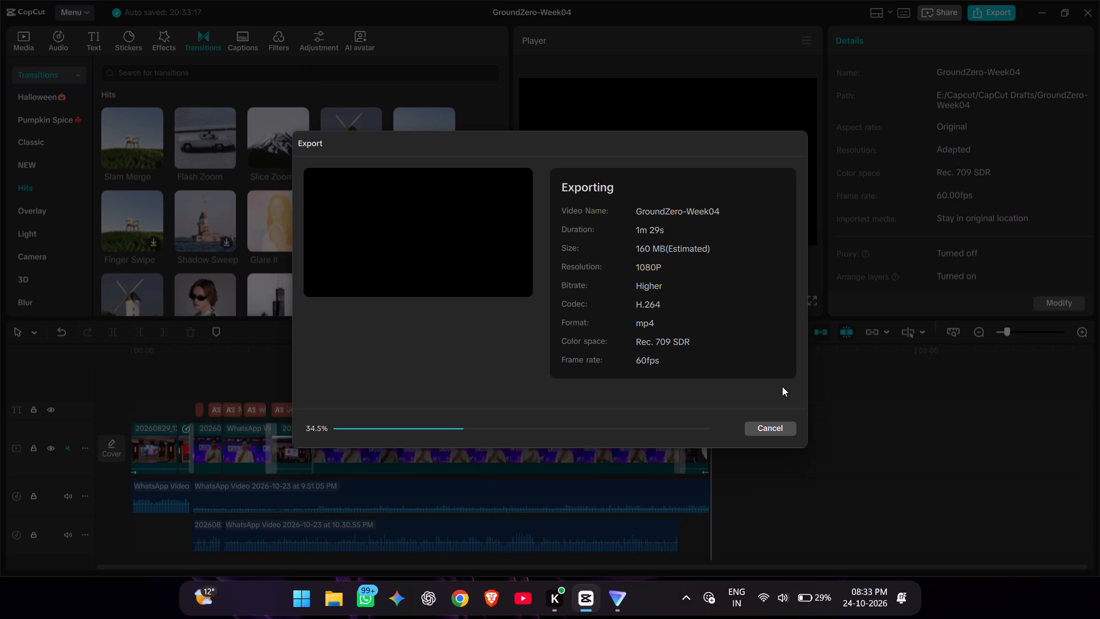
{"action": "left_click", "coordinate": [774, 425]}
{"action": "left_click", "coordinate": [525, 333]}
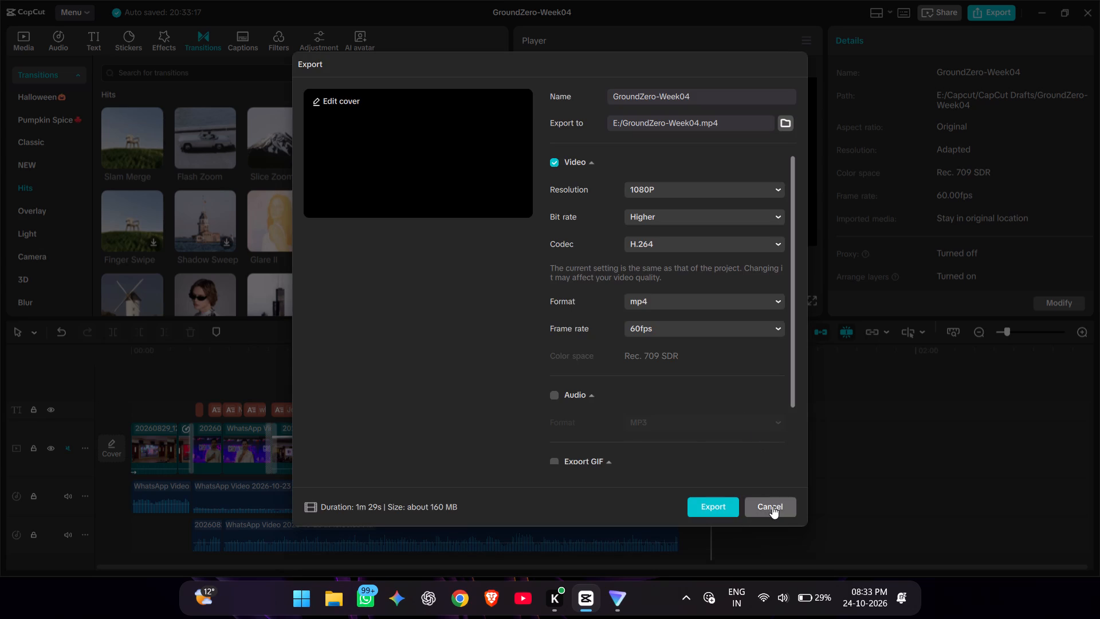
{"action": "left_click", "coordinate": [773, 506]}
Try the 9:16 aspect ratio, and set the project to 16:9 instead.
{"action": "left_click", "coordinate": [777, 298]}
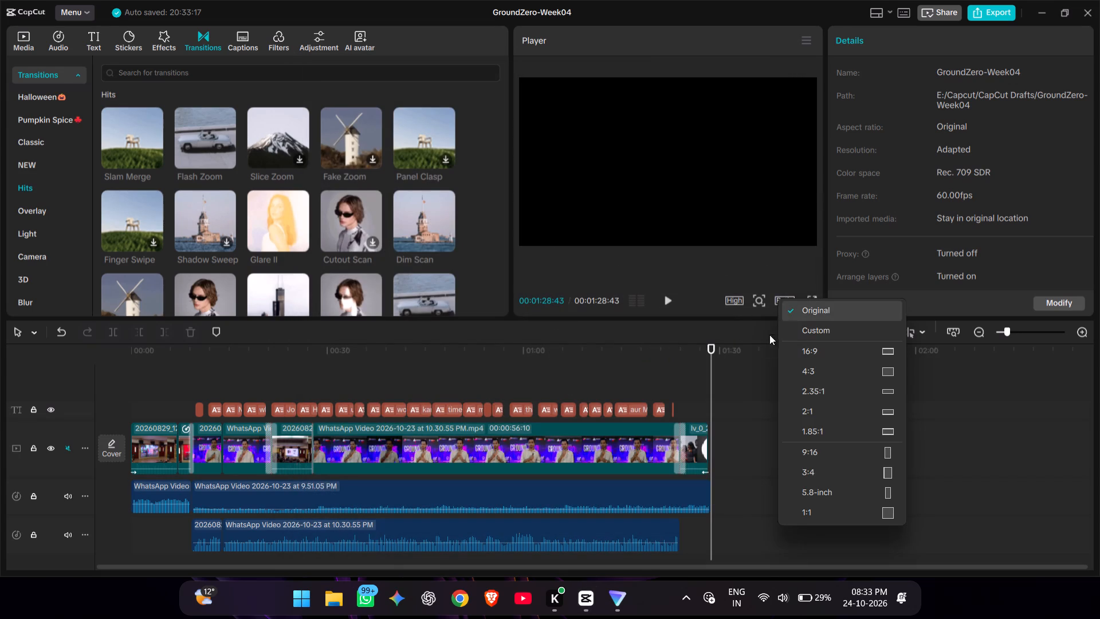
{"action": "left_click", "coordinate": [826, 456]}
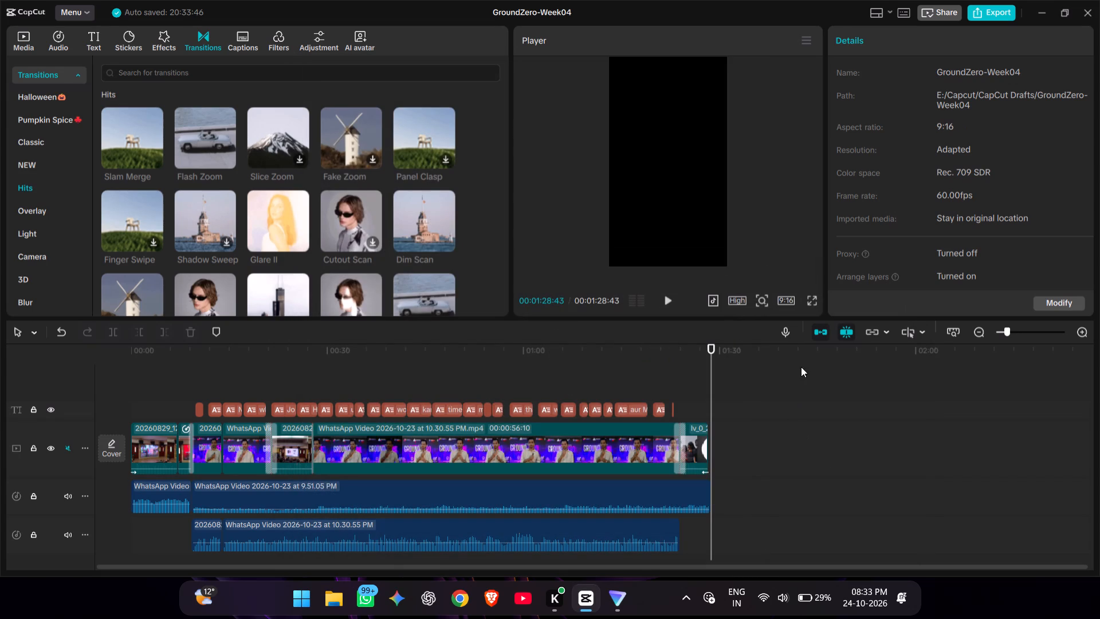
{"action": "left_click", "coordinate": [783, 305]}
{"action": "left_click", "coordinate": [814, 358]}
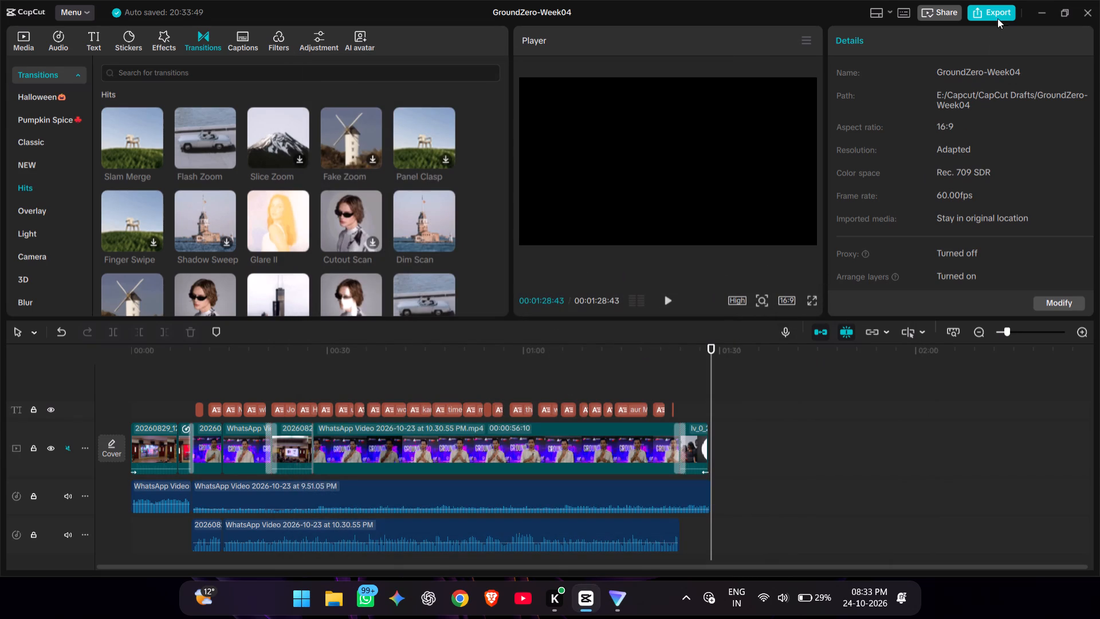
Play the video from the beginning to review the opening clips.
{"action": "left_click", "coordinate": [290, 374]}
{"action": "left_click_drag", "start_coordinate": [290, 374], "coordinate": [16, 375]}
{"action": "left_click", "coordinate": [666, 300]}
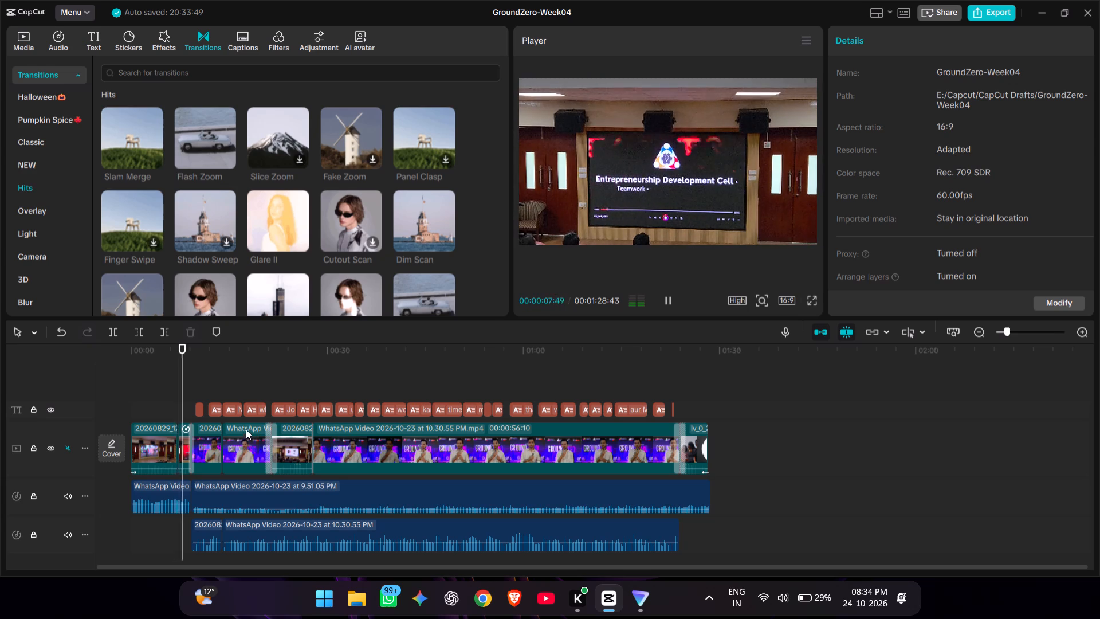
Go to the first cut and browse the Trending, Overlay and Hits transitions, previewing Black Fade.
{"action": "double_click", "coordinate": [177, 394]}
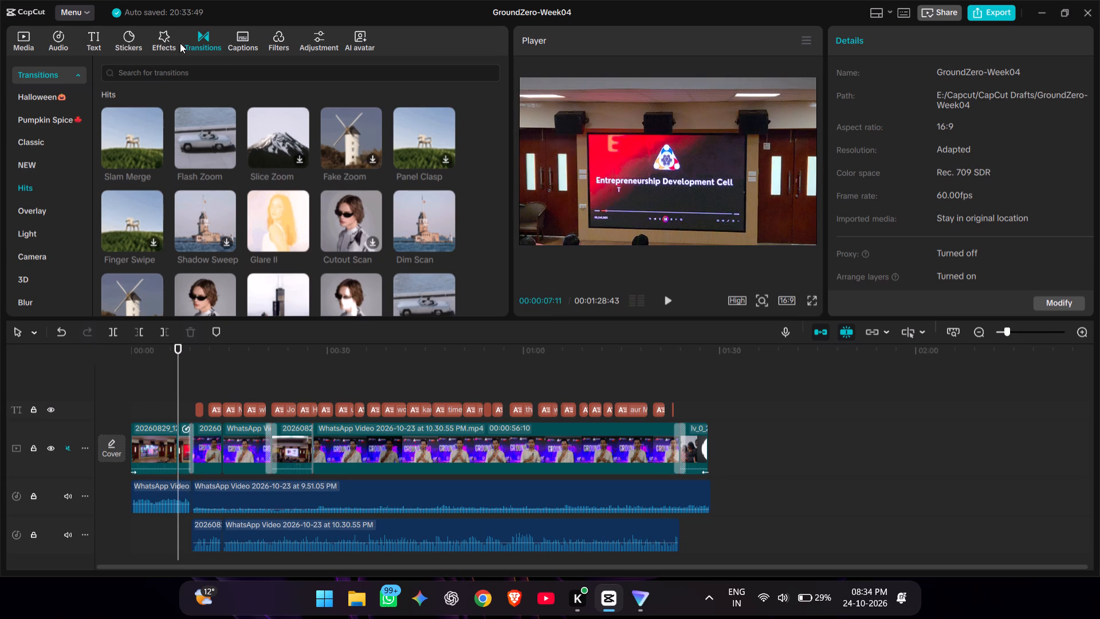
{"action": "scroll", "coordinate": [29, 164], "scroll_direction": "up", "scroll_amount": 3}
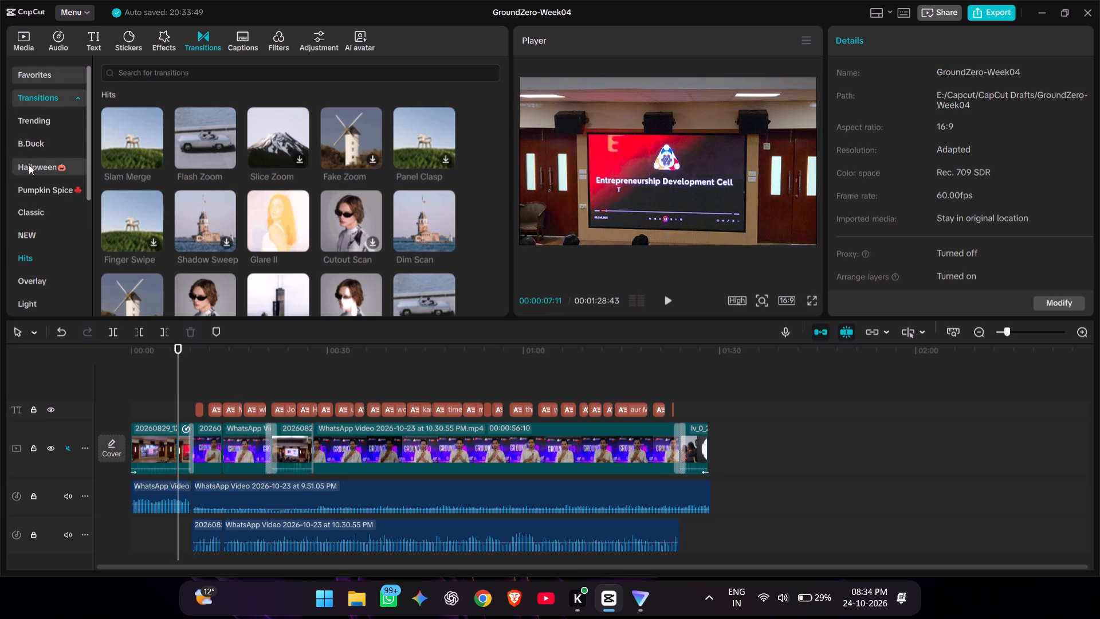
{"action": "left_click", "coordinate": [42, 120]}
{"action": "scroll", "coordinate": [339, 186], "scroll_direction": "down", "scroll_amount": 5}
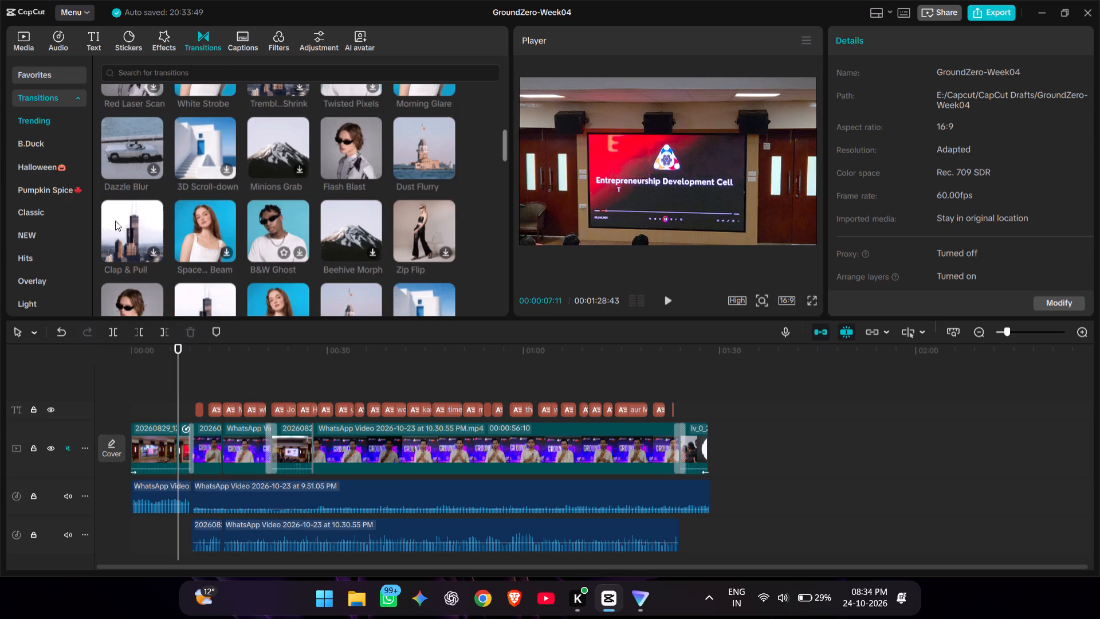
{"action": "left_click", "coordinate": [42, 284]}
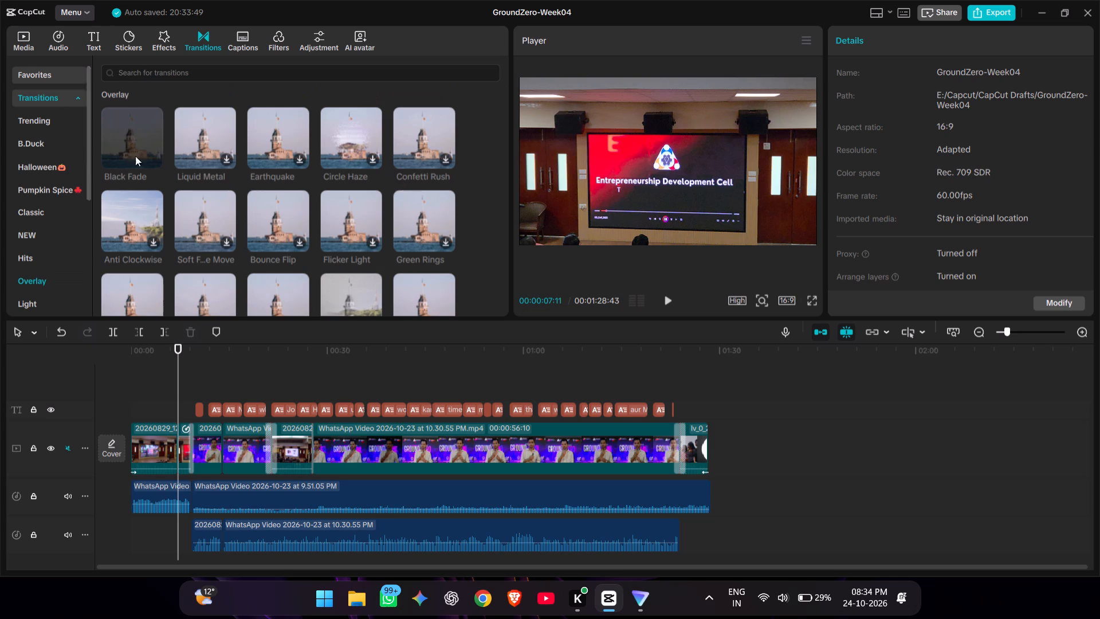
{"action": "left_click", "coordinate": [123, 135]}
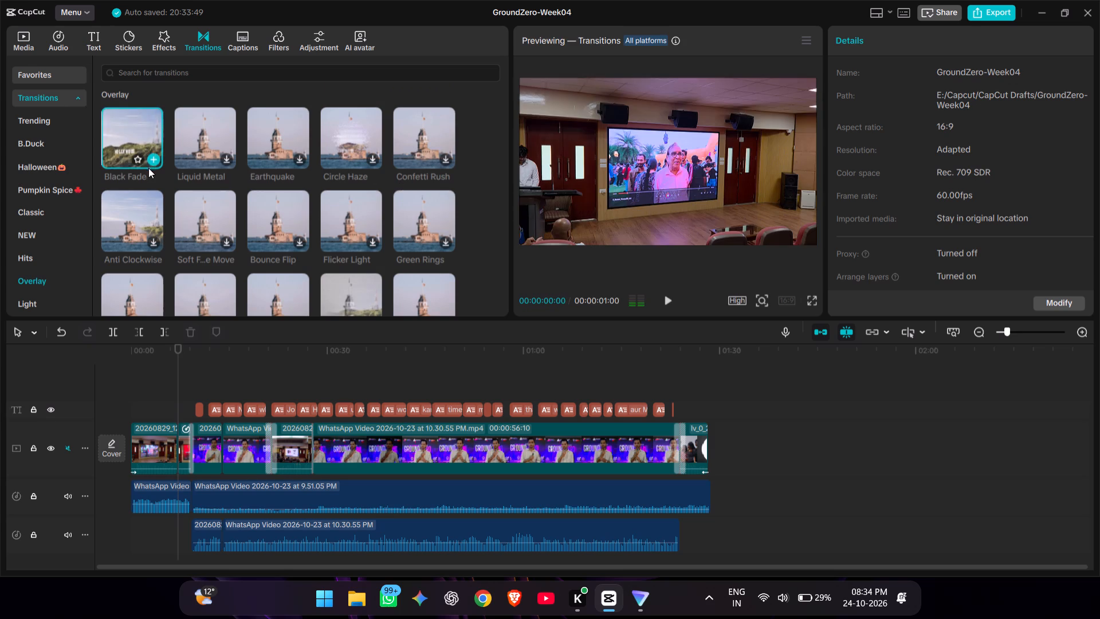
{"action": "scroll", "coordinate": [143, 193], "scroll_direction": "down", "scroll_amount": 3}
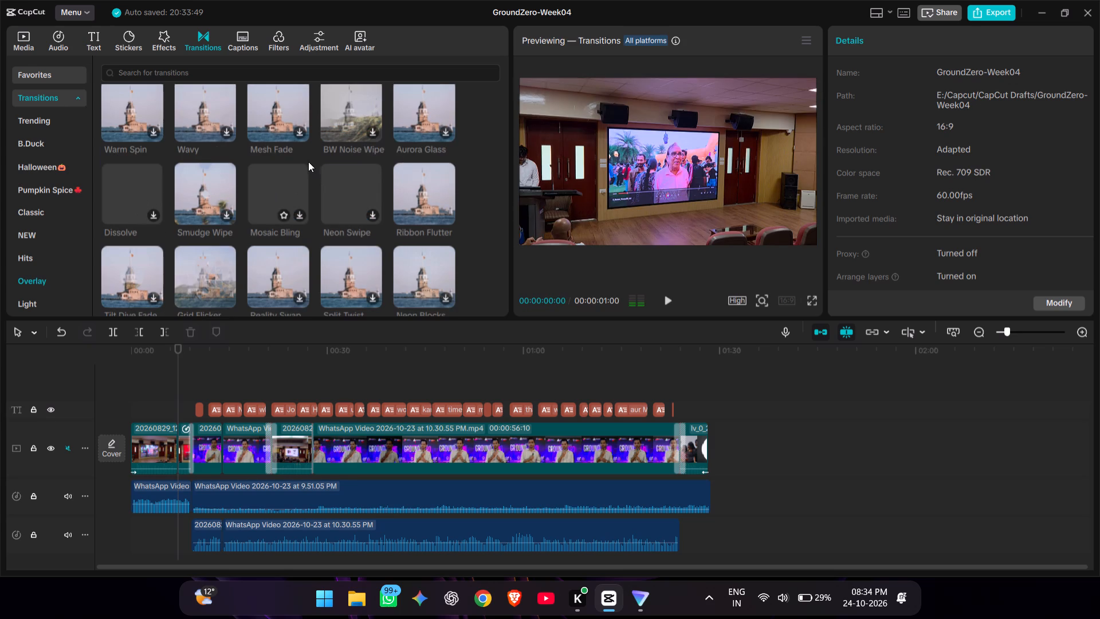
{"action": "scroll", "coordinate": [305, 162], "scroll_direction": "down", "scroll_amount": 5}
{"action": "left_click", "coordinate": [42, 254]}
Browse the Light and Overlay transitions for the first cut, trying out Flare Wisp from the Light category.
{"action": "left_click", "coordinate": [51, 299]}
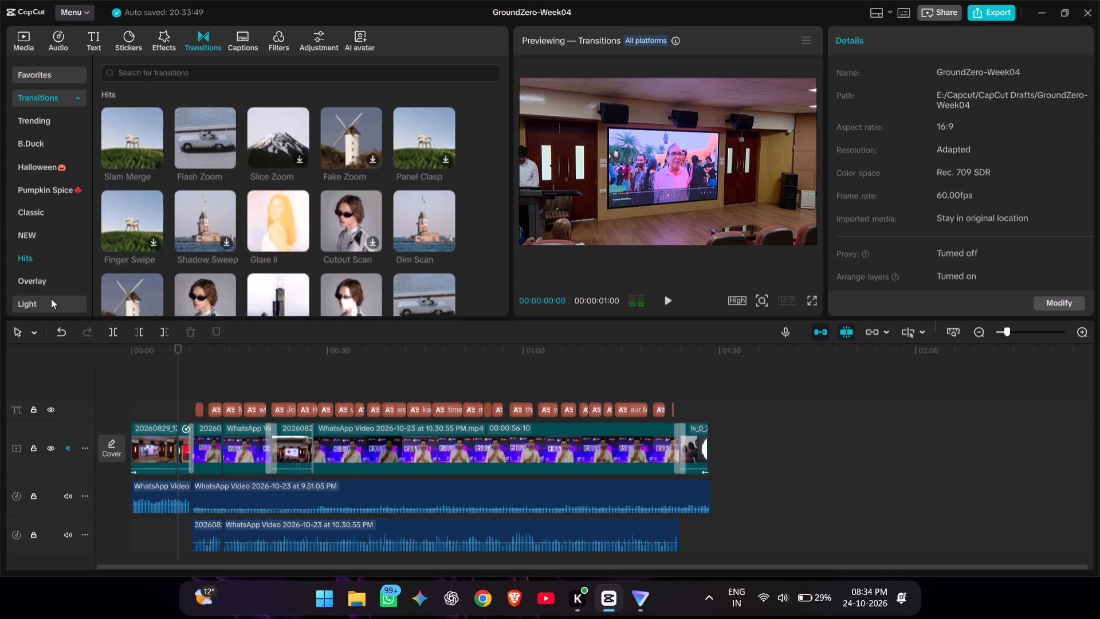
{"action": "scroll", "coordinate": [42, 249], "scroll_direction": "down", "scroll_amount": 2}
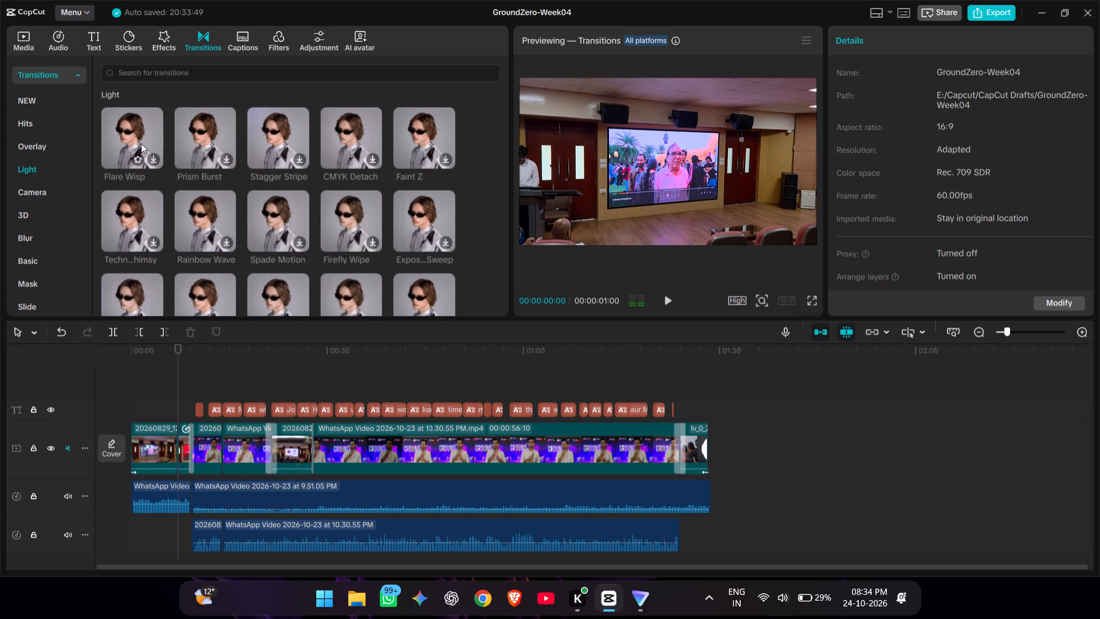
{"action": "left_click", "coordinate": [139, 138]}
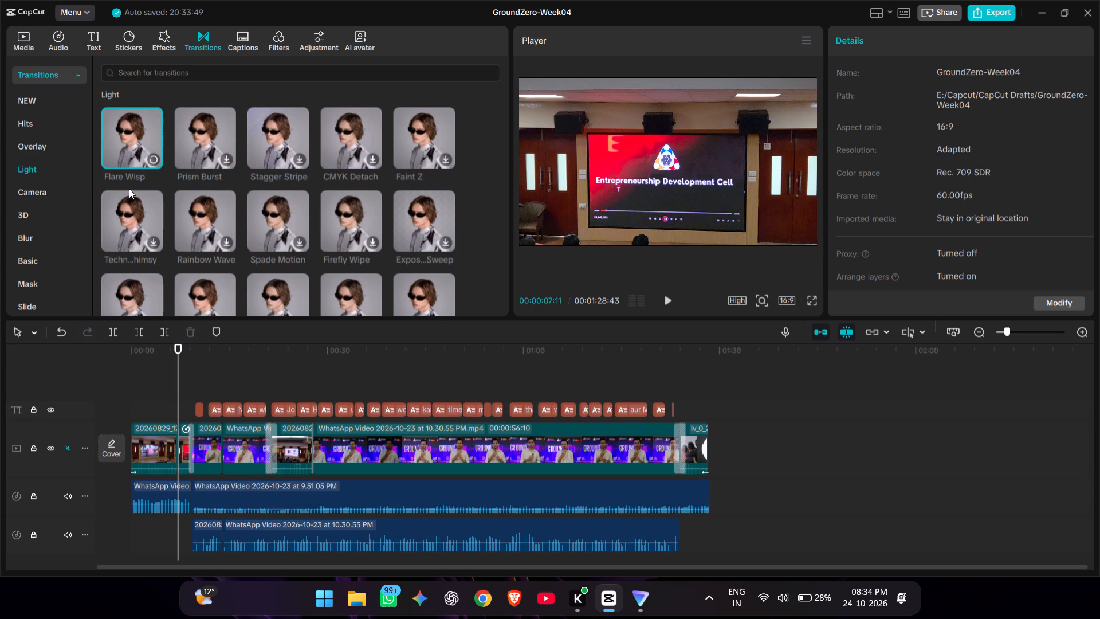
{"action": "scroll", "coordinate": [148, 207], "scroll_direction": "down", "scroll_amount": 3}
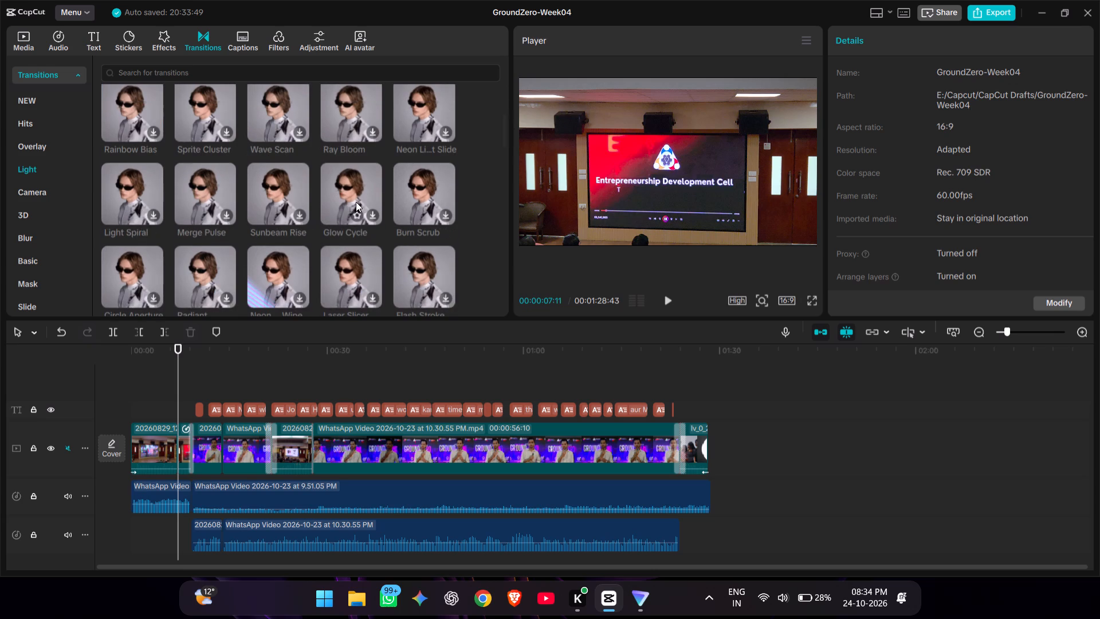
{"action": "scroll", "coordinate": [307, 196], "scroll_direction": "up", "scroll_amount": 10}
{"action": "scroll", "coordinate": [378, 174], "scroll_direction": "up", "scroll_amount": 5}
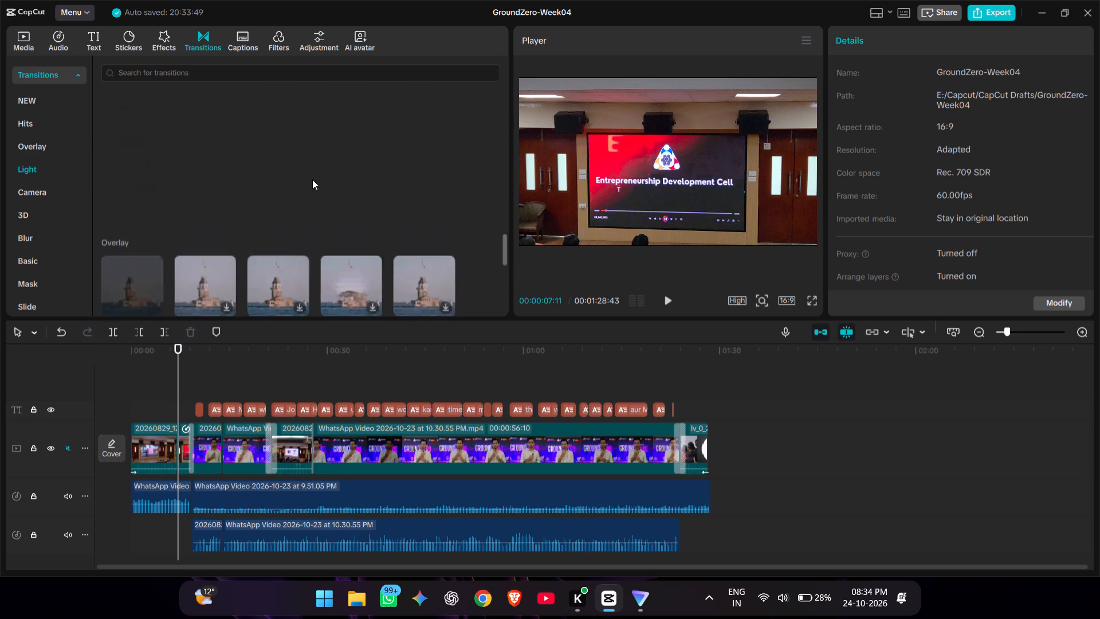
{"action": "scroll", "coordinate": [140, 180], "scroll_direction": "down", "scroll_amount": 8}
{"action": "left_click", "coordinate": [31, 171]}
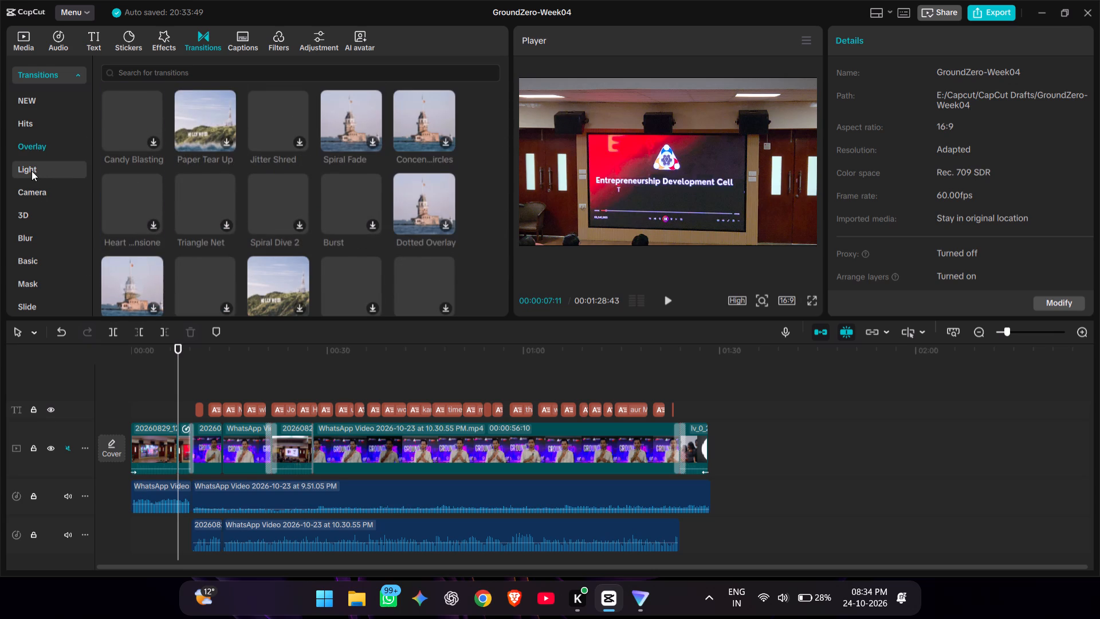
{"action": "left_click", "coordinate": [135, 139]}
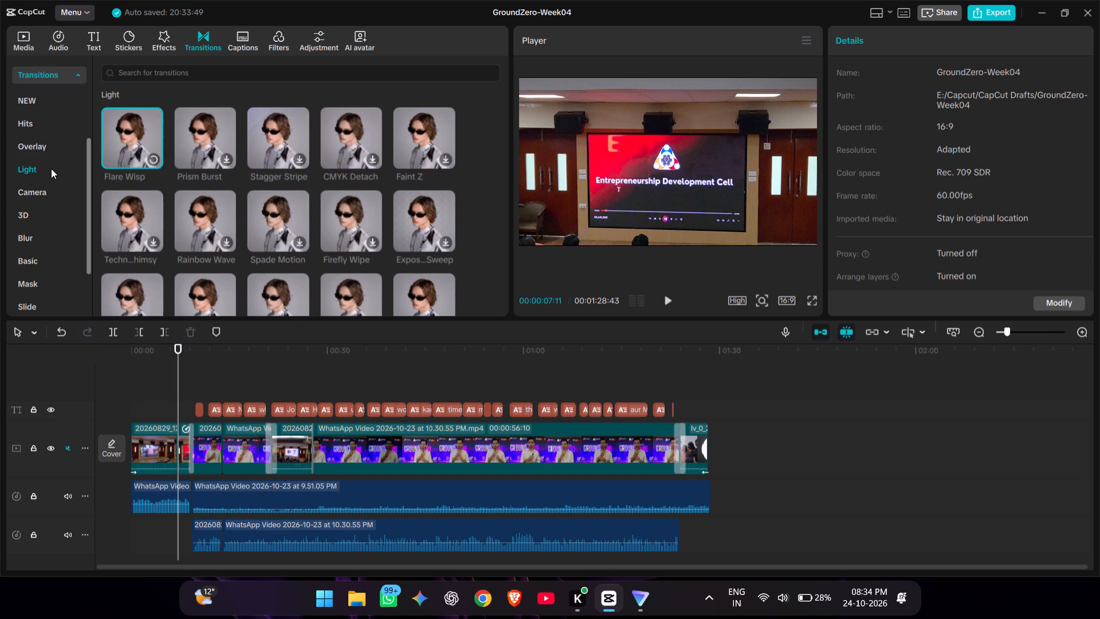
{"action": "left_click", "coordinate": [38, 146]}
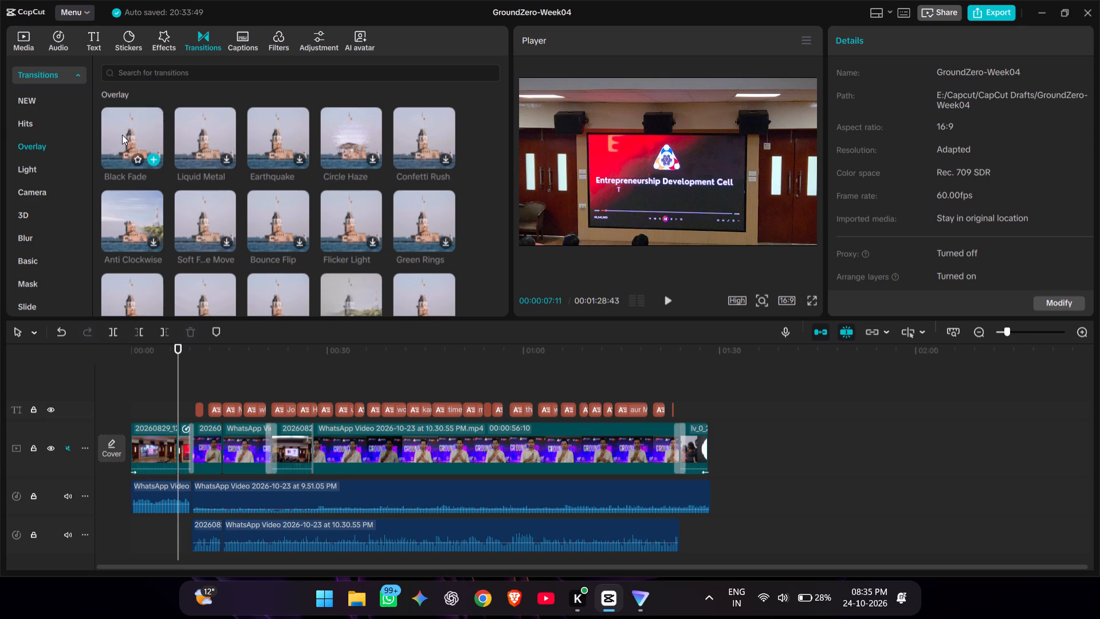
Preview the Trending transition Matte ...pshots and add it at the first cut, at about 7 seconds.
{"action": "scroll", "coordinate": [32, 150], "scroll_direction": "up", "scroll_amount": 1}
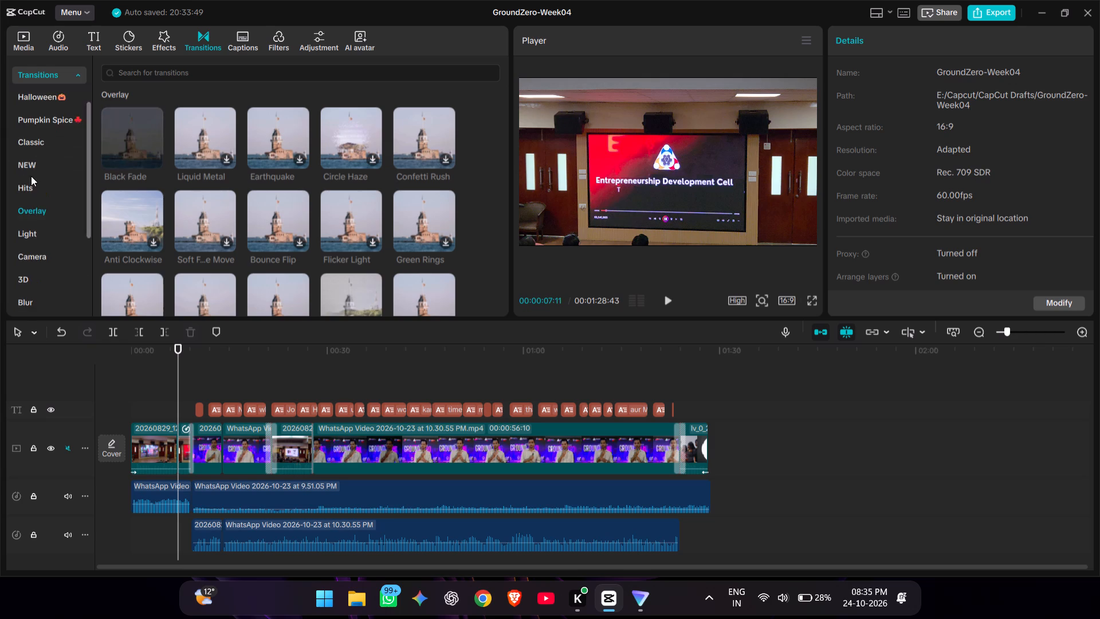
{"action": "scroll", "coordinate": [31, 177], "scroll_direction": "up", "scroll_amount": 4}
{"action": "left_click", "coordinate": [45, 122]}
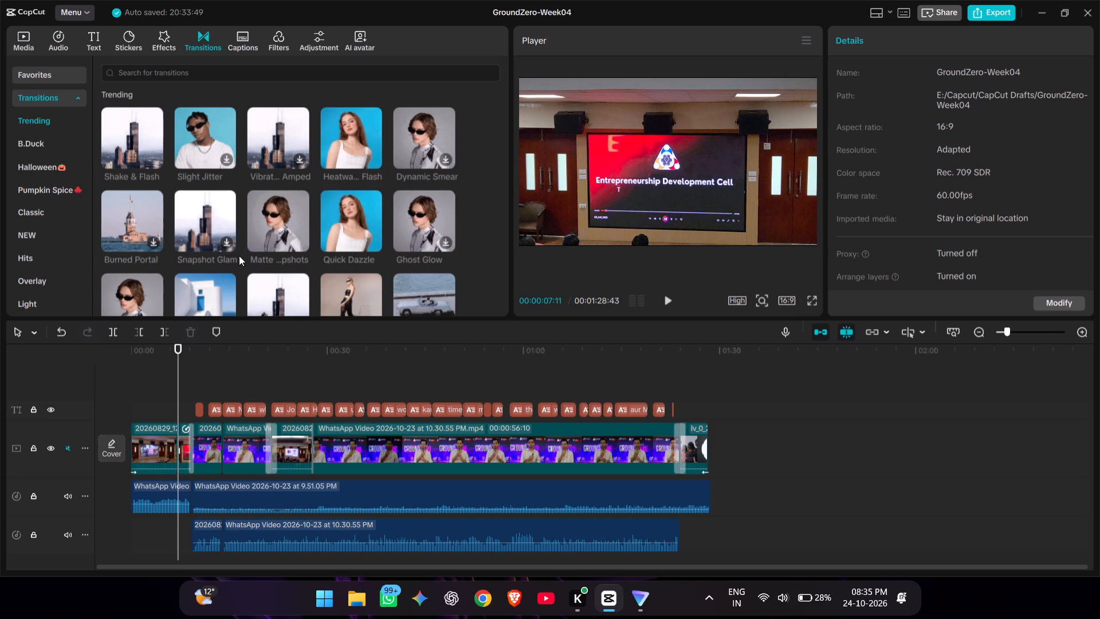
{"action": "scroll", "coordinate": [239, 256], "scroll_direction": "down", "scroll_amount": 1}
{"action": "left_click", "coordinate": [282, 143]}
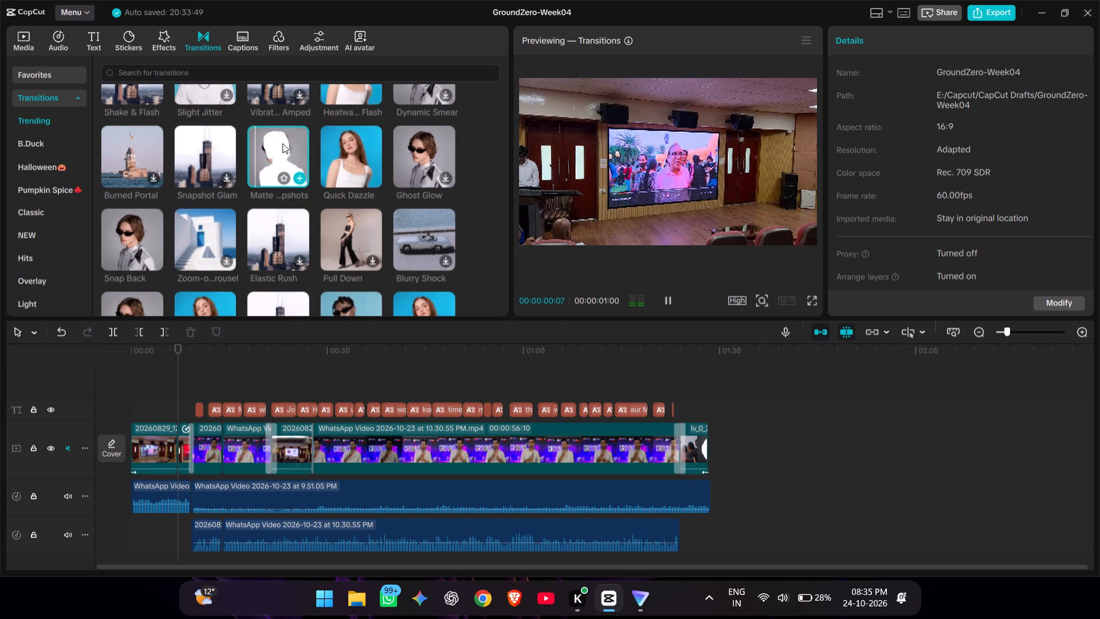
{"action": "left_click", "coordinate": [293, 177]}
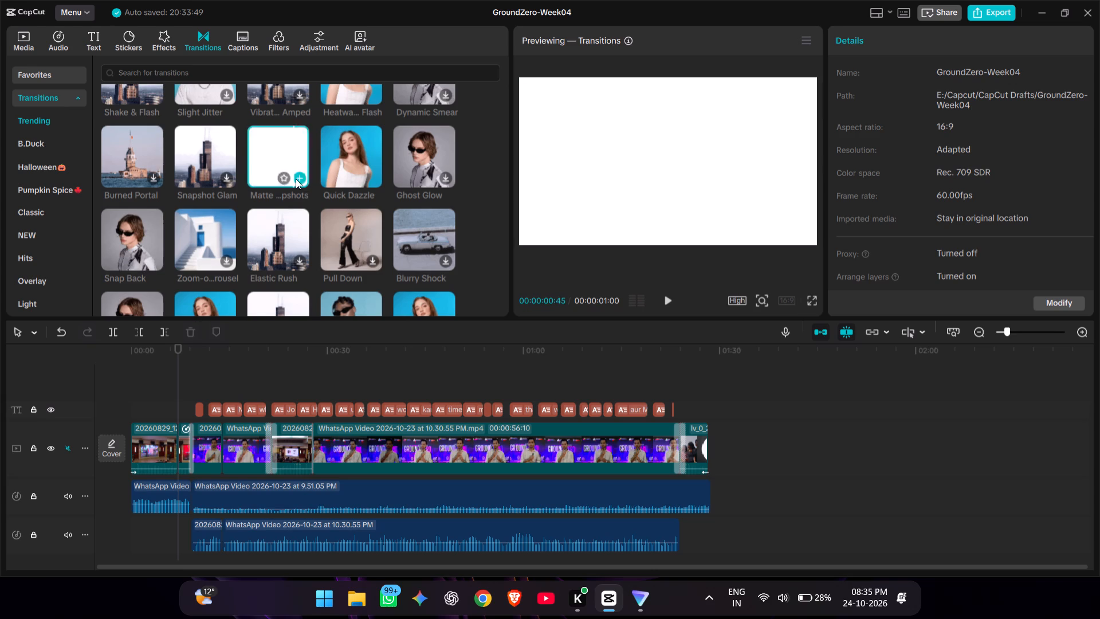
{"action": "left_click", "coordinate": [297, 177]}
Play the video from about 3 seconds to review the transition at the first cut.
{"action": "left_click", "coordinate": [154, 379]}
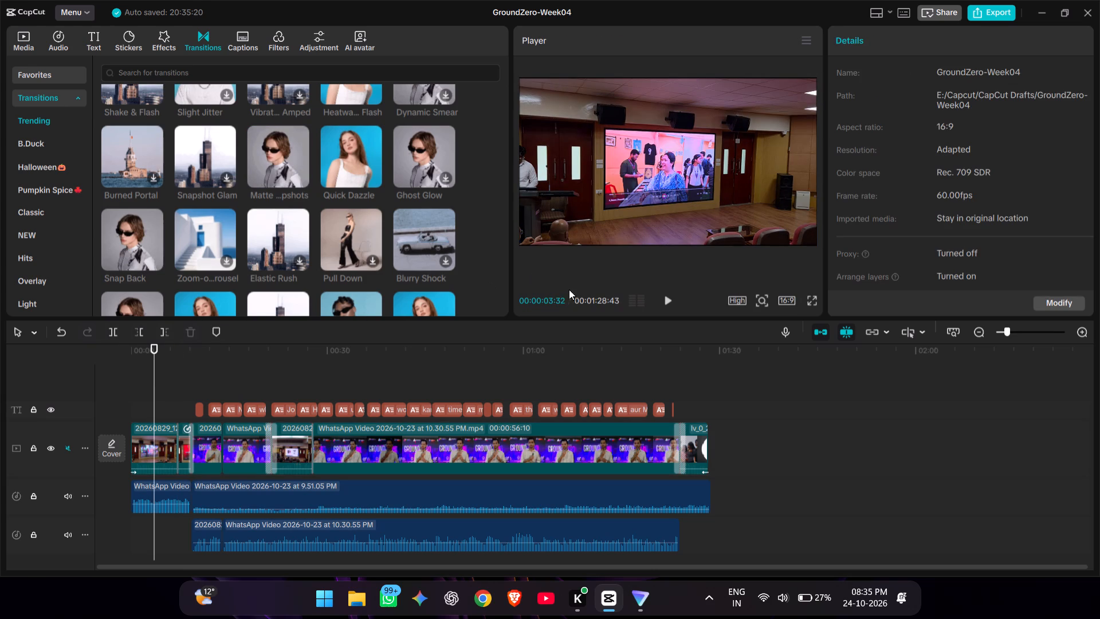
{"action": "left_click", "coordinate": [666, 293]}
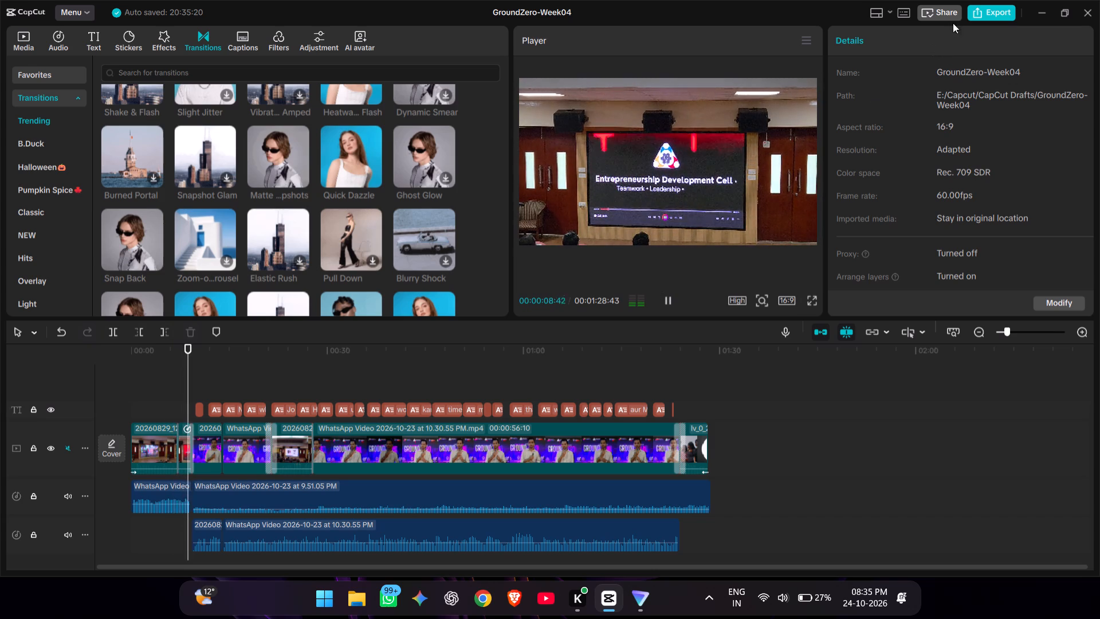
Export the video as GroundZero-Week04 in 1080P, Higher bit rate, H.264, mp4 format at 60fps.
{"action": "left_click", "coordinate": [981, 10]}
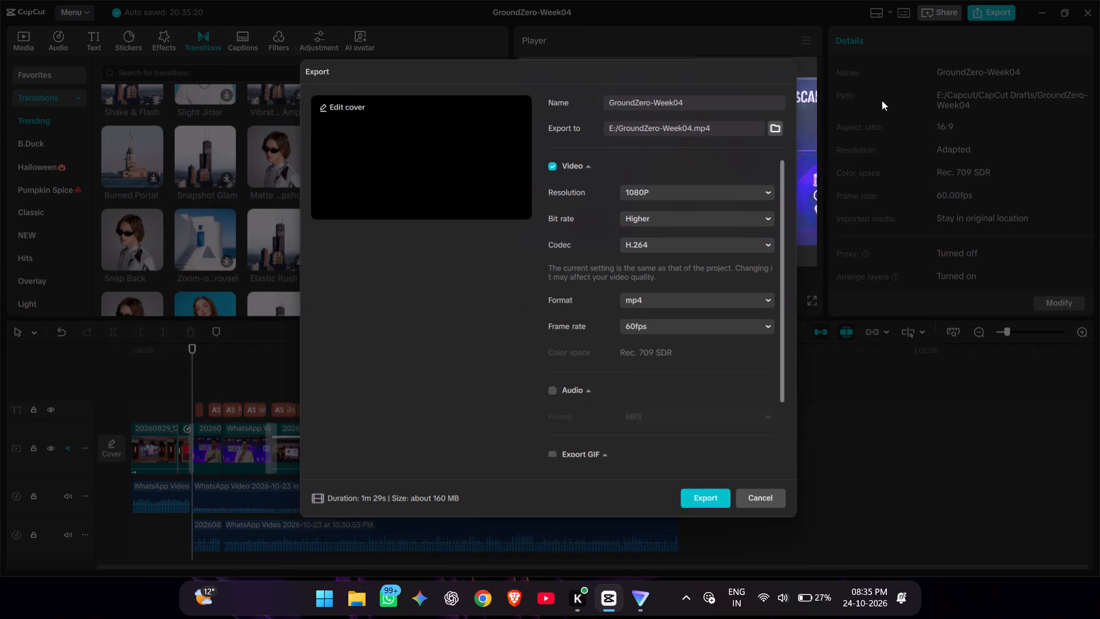
{"action": "left_click", "coordinate": [701, 503]}
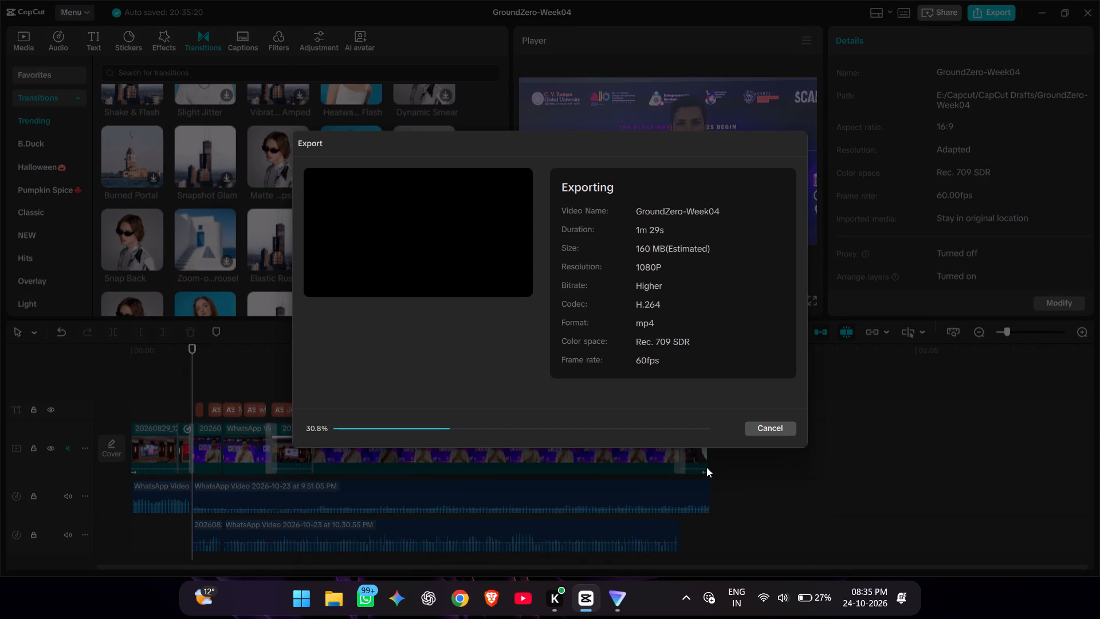